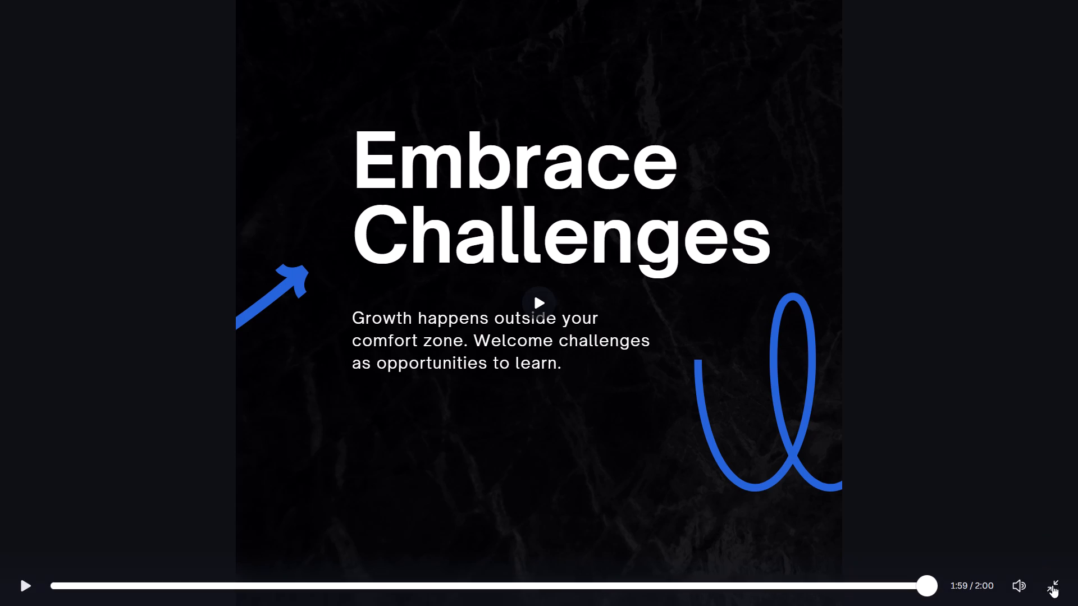
# Exit the full-screen preview of the Instagram post design to get back to editing its pages.
pyautogui.click(1053, 586)
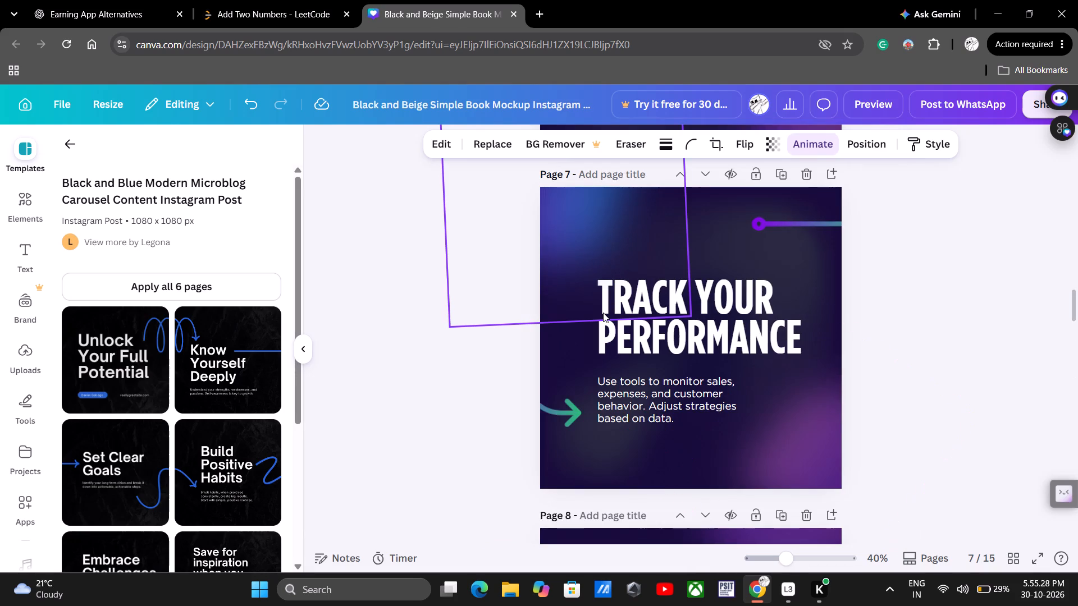
# Review the carousel from the "Track Your Performance" slide on page 7 to the "Let's Grow Together!" slide on page 8.
pyautogui.scroll(-1, 603, 310)
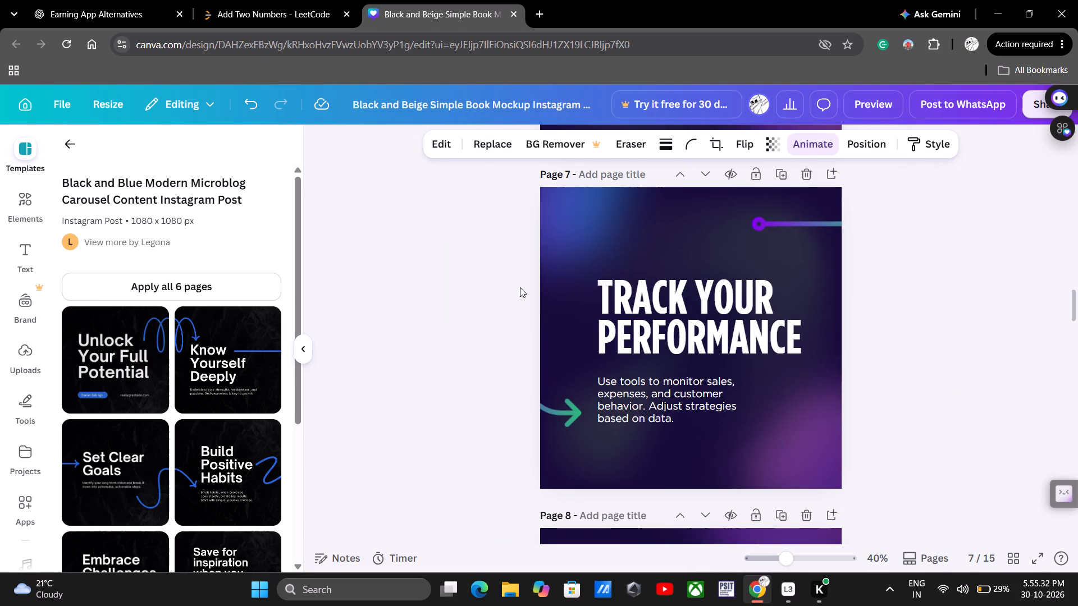
pyautogui.scroll(-2, 520, 287)
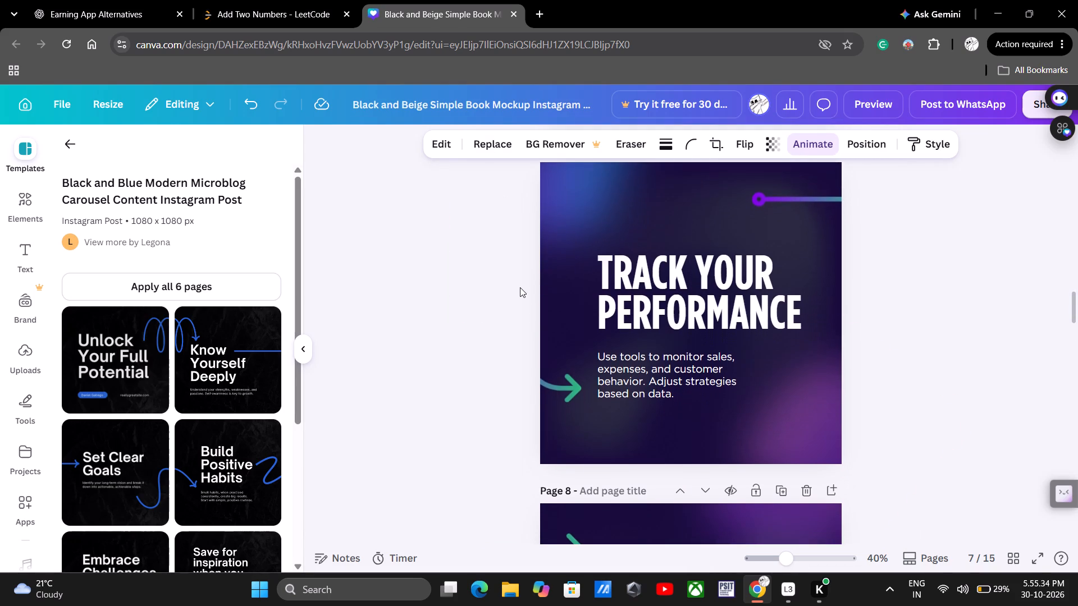
pyautogui.scroll(-2, 520, 287)
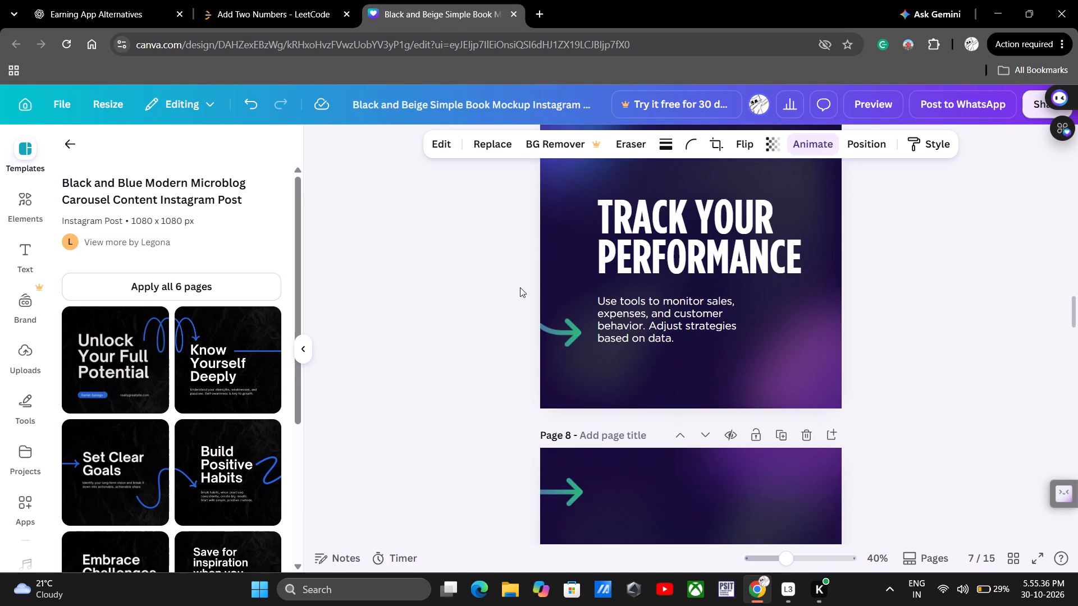
pyautogui.scroll(-1, 520, 287)
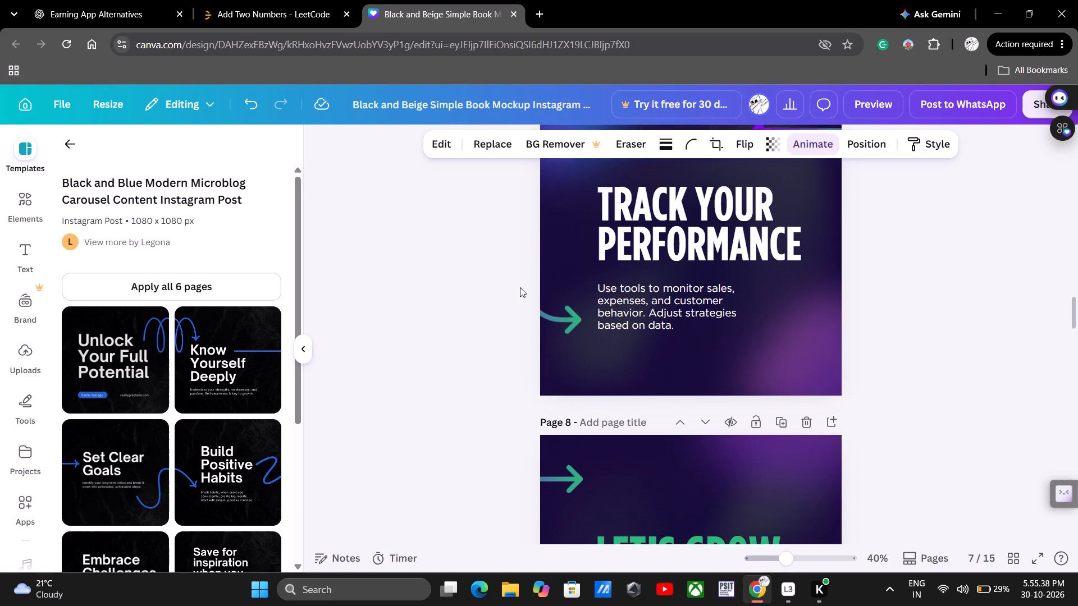
pyautogui.scroll(-2, 520, 287)
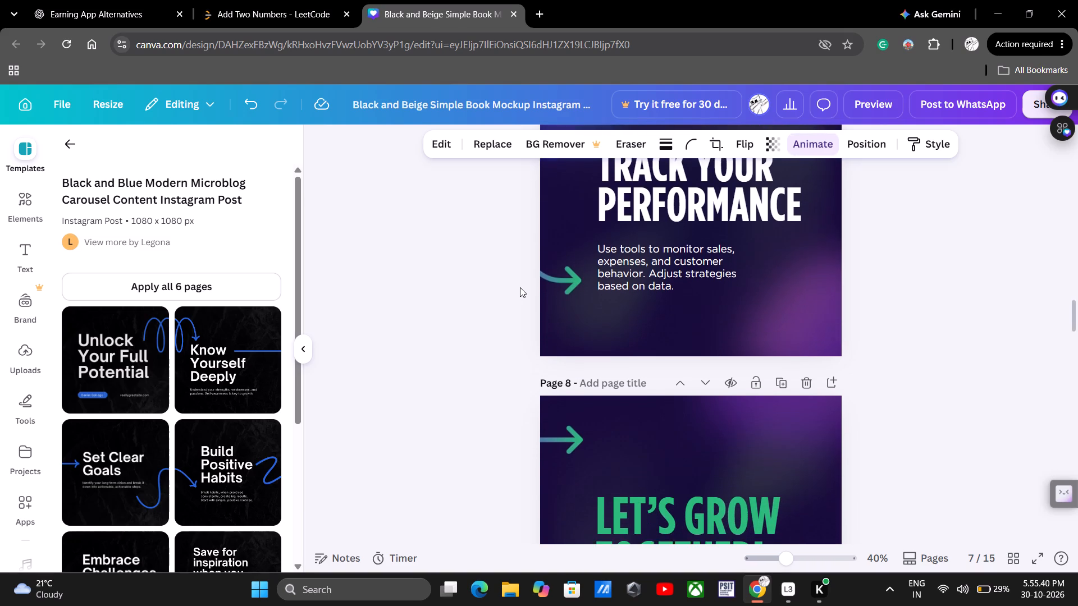
pyautogui.scroll(-2, 520, 287)
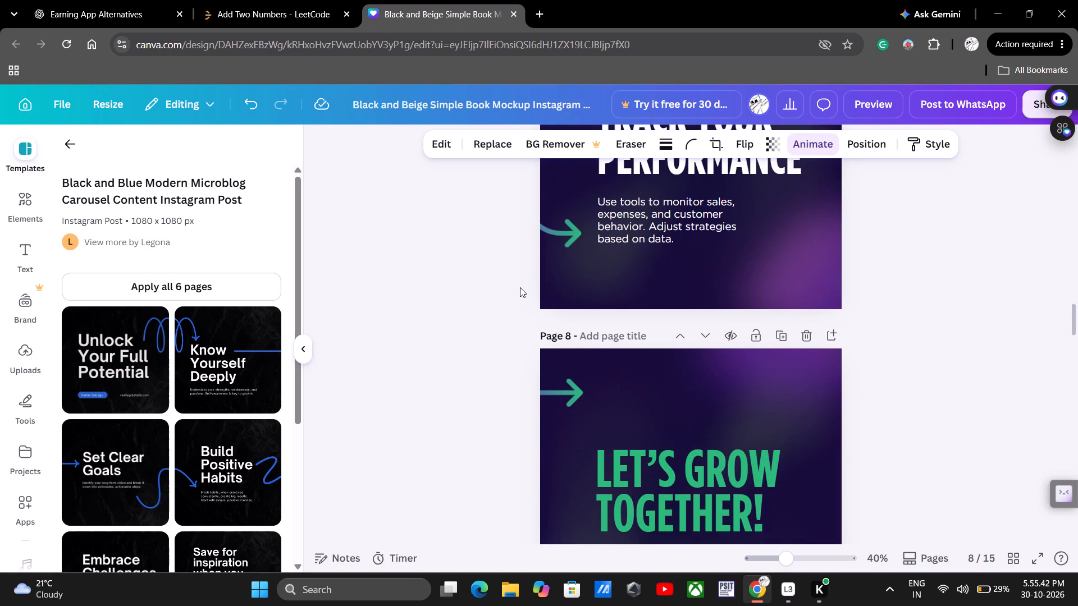
pyautogui.scroll(-2, 520, 287)
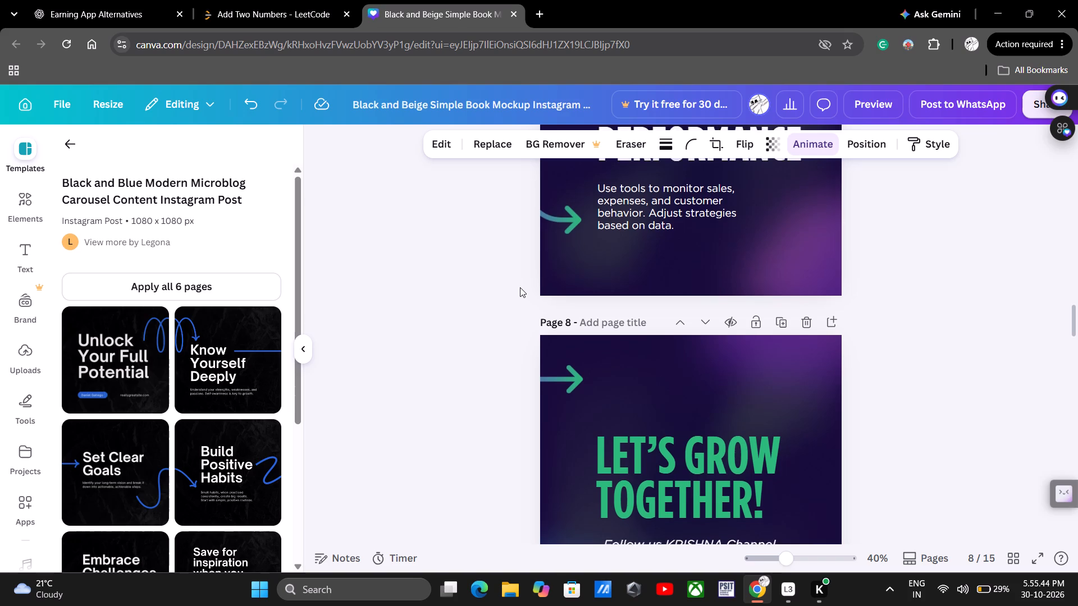
pyautogui.scroll(-1, 520, 287)
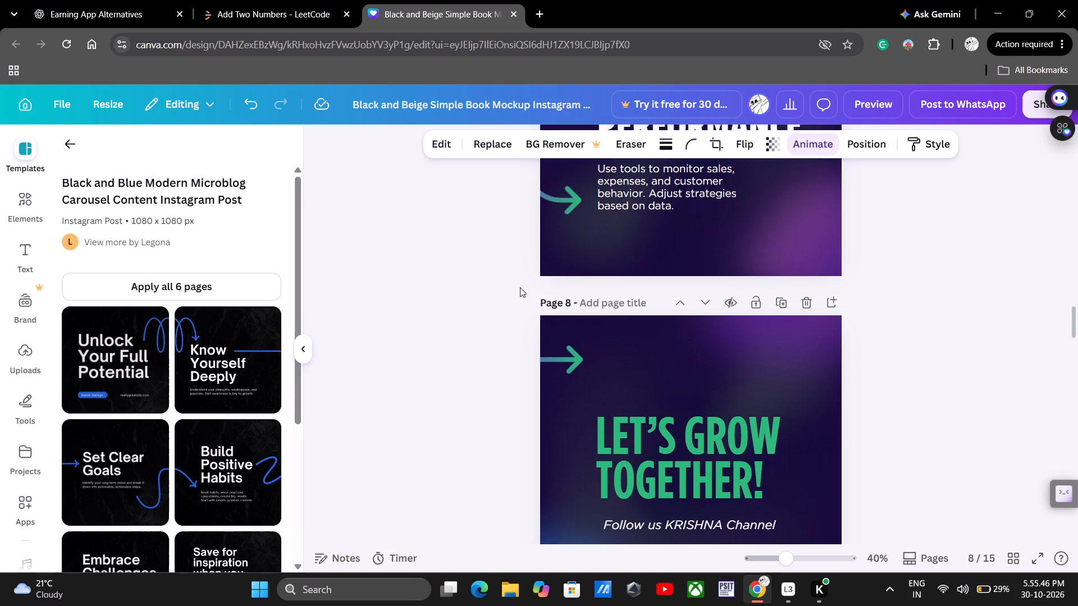
# Go back to page 7 and examine the "Track Your Performance" slide's heading, body text and arrow graphics.
pyautogui.scroll(3, 520, 287)
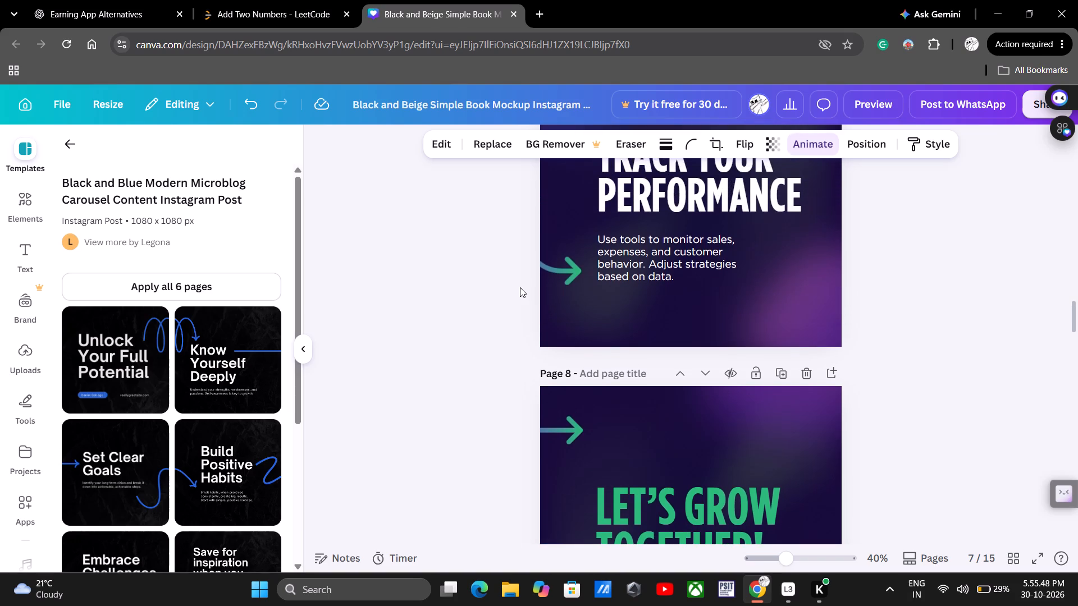
pyautogui.scroll(1, 520, 287)
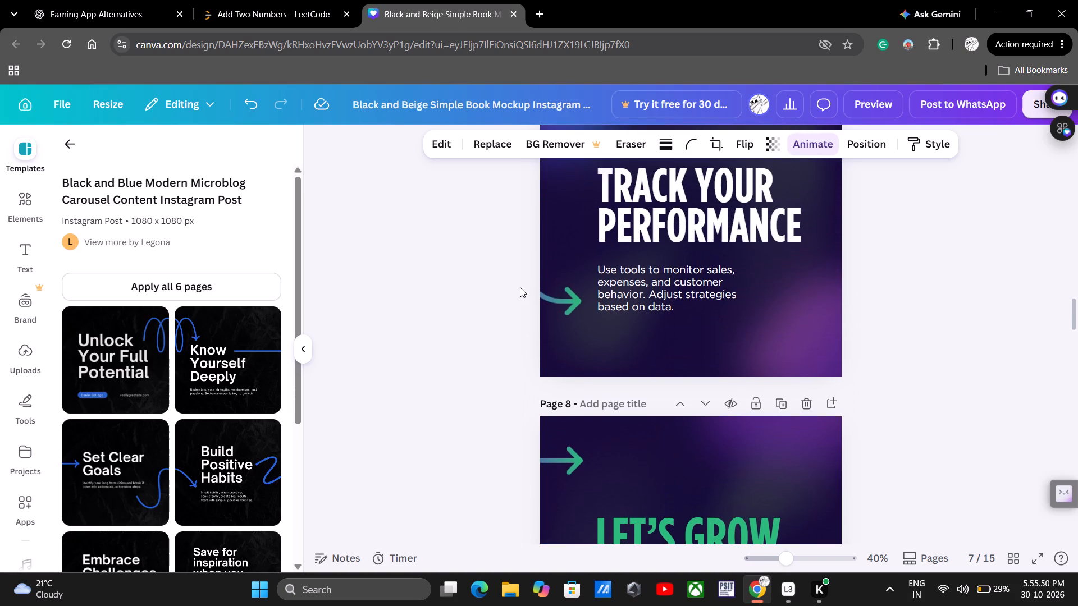
pyautogui.scroll(2, 520, 287)
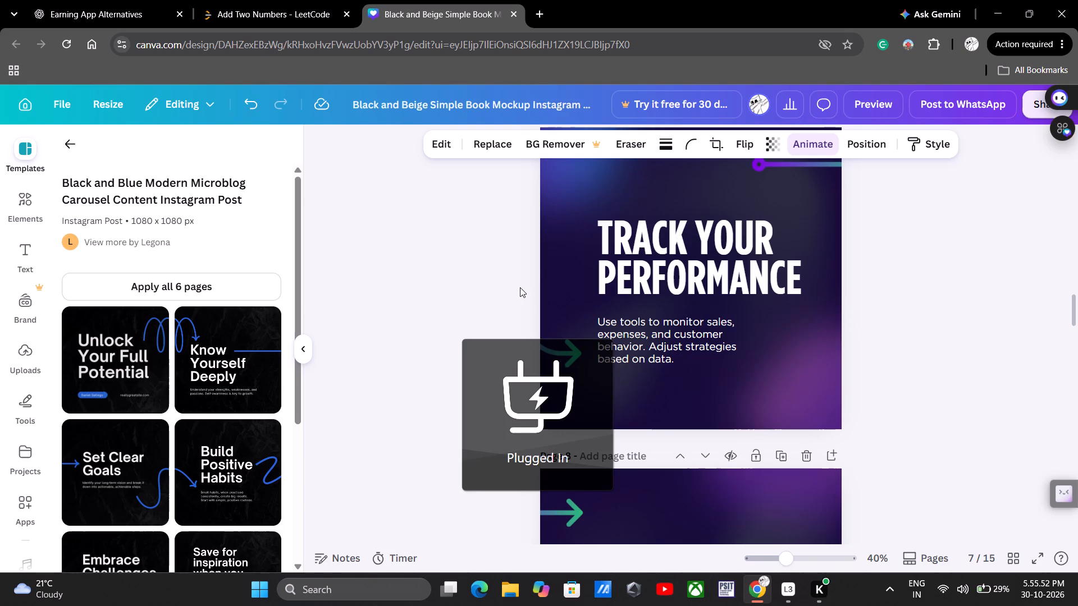
pyautogui.scroll(1, 520, 287)
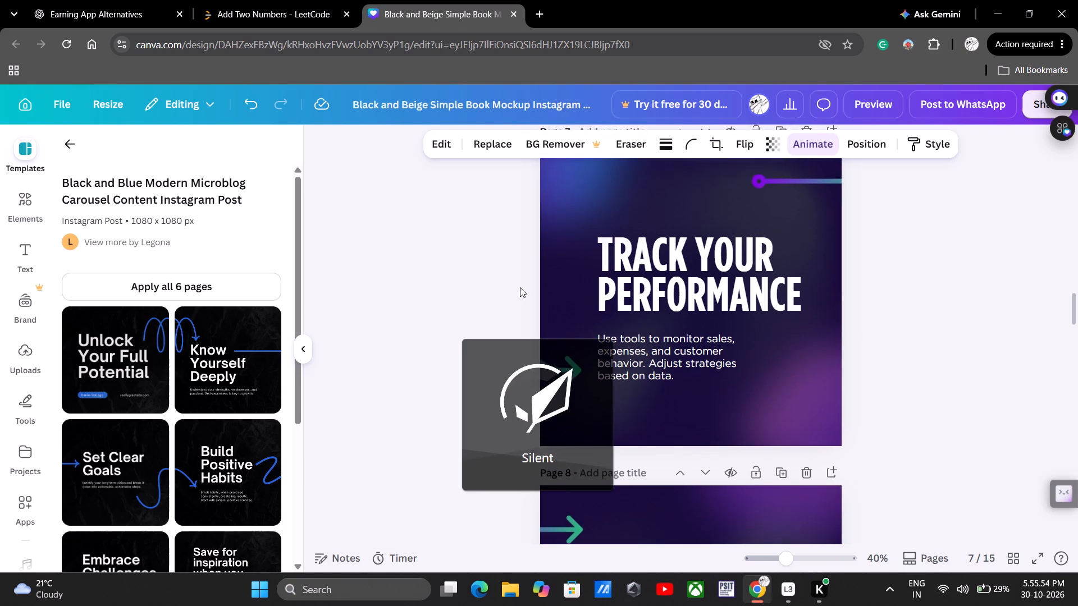
pyautogui.scroll(1, 520, 287)
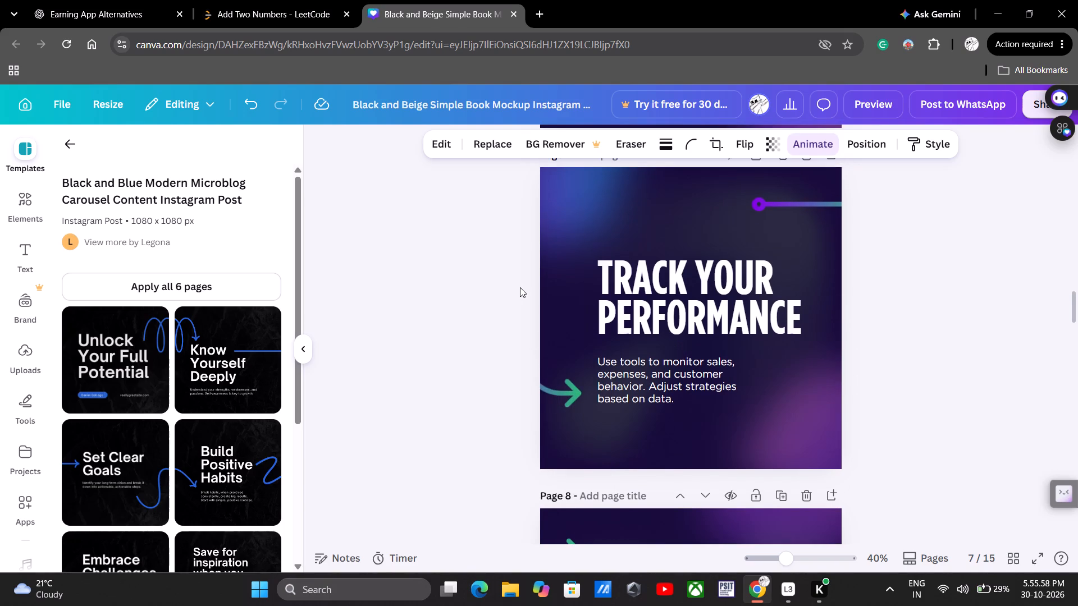
pyautogui.scroll(2, 520, 287)
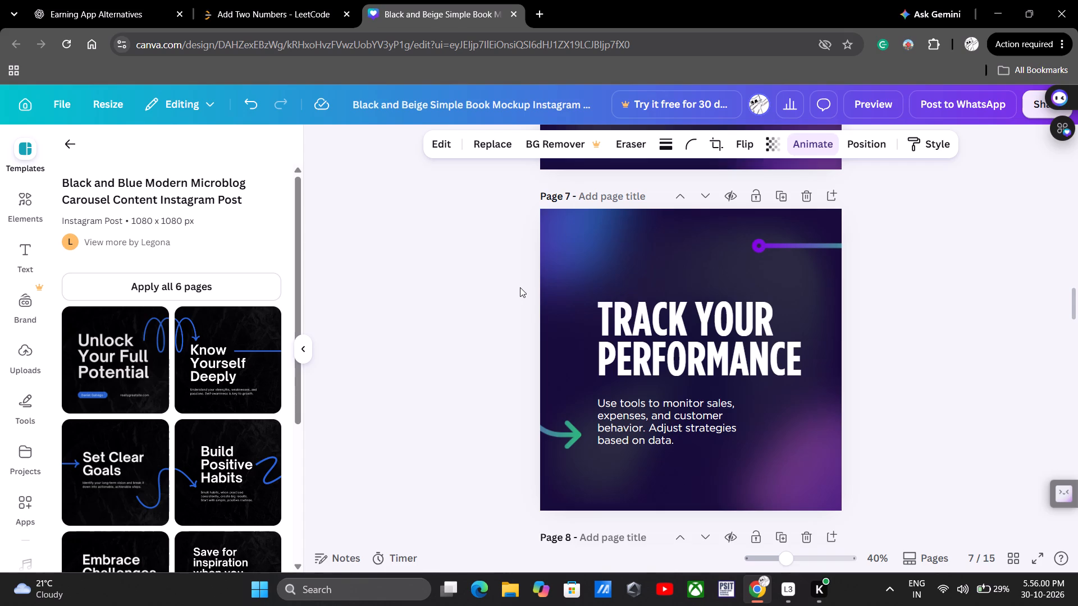
pyautogui.scroll(2, 520, 287)
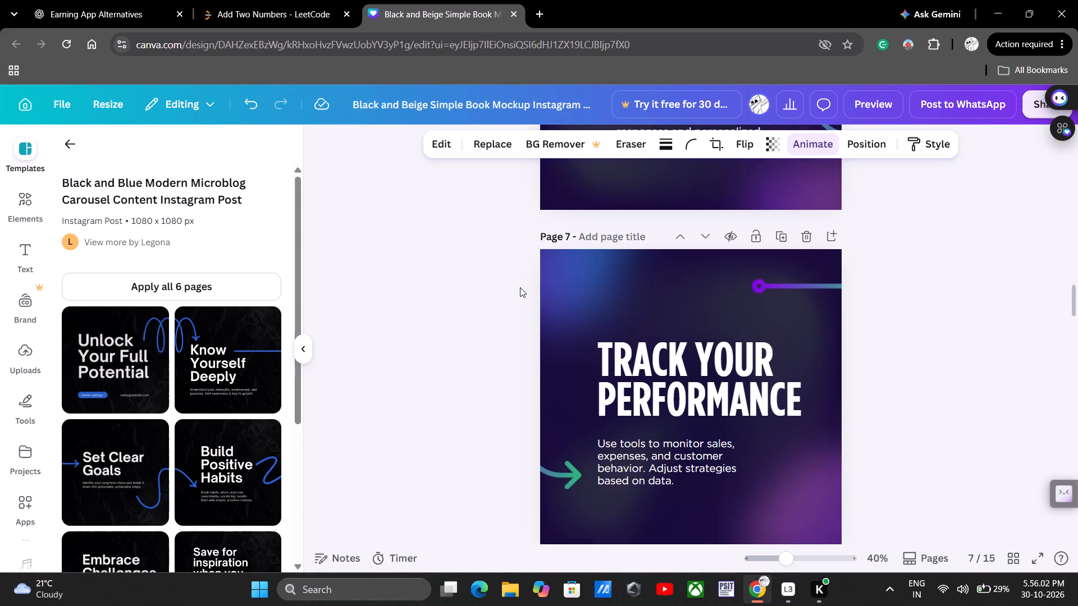
pyautogui.scroll(2, 520, 287)
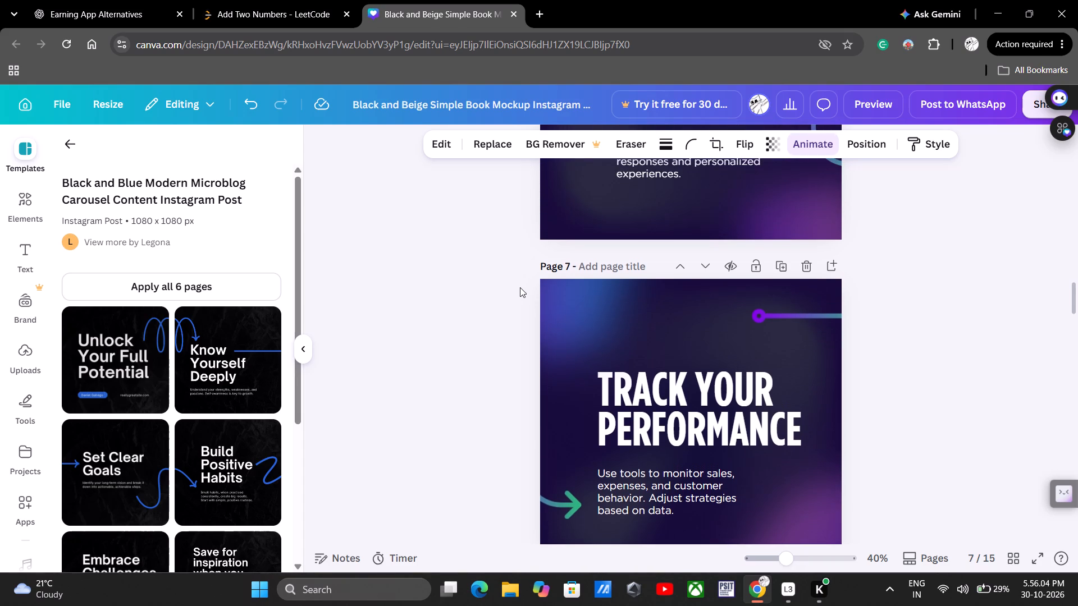
pyautogui.scroll(1, 520, 287)
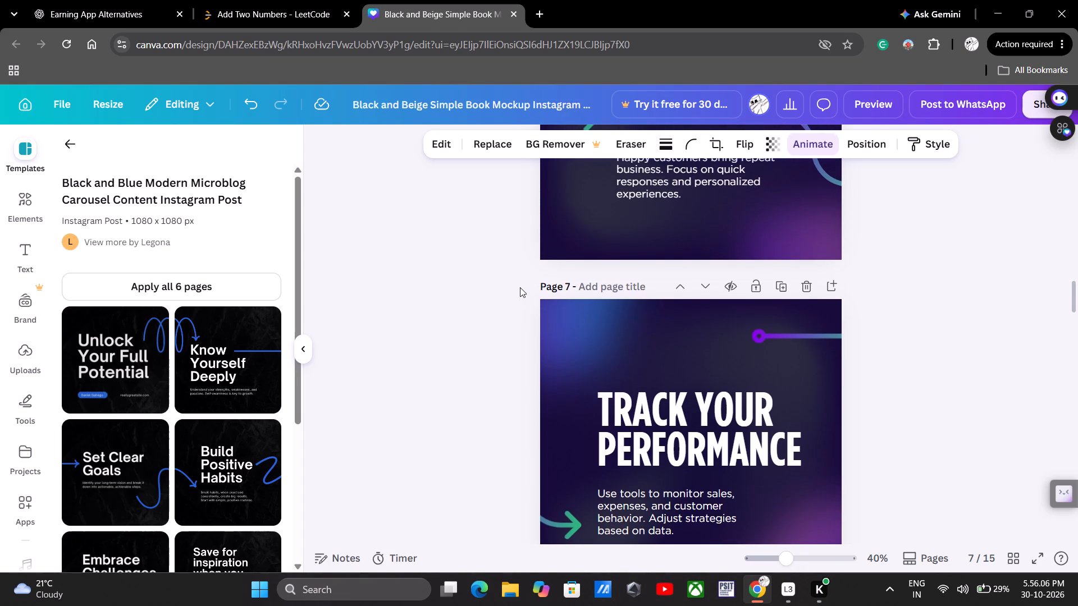
pyautogui.scroll(1, 520, 287)
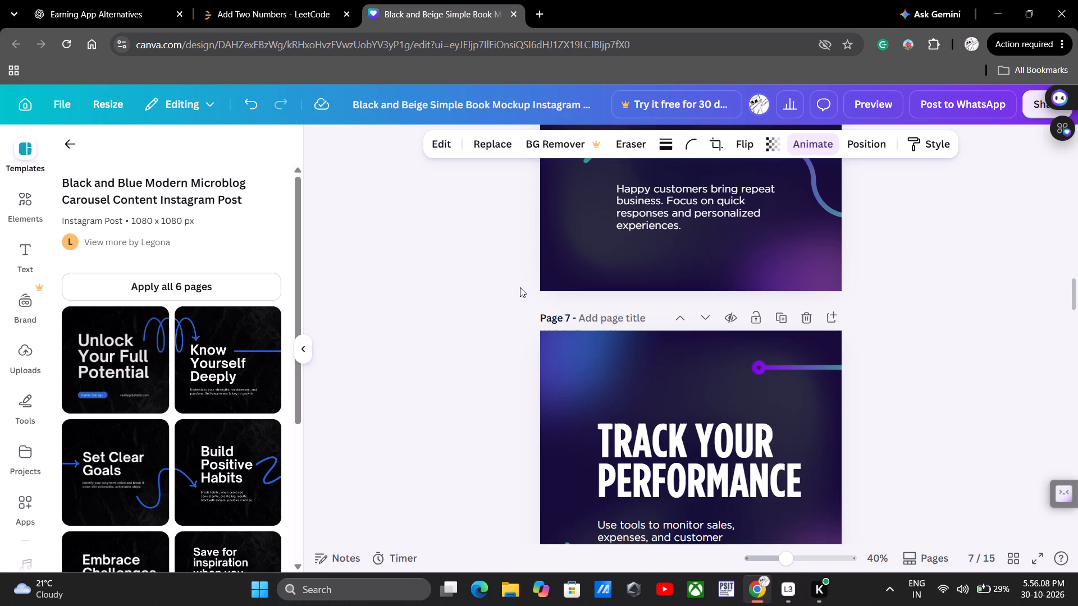
pyautogui.scroll(1, 520, 287)
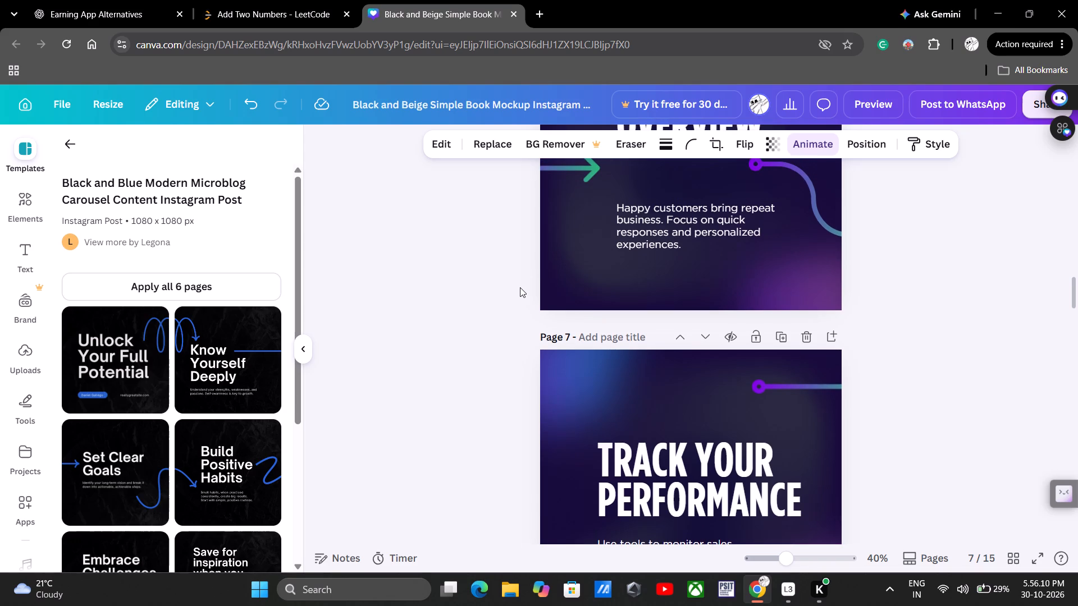
# Examine the "Overview" slide on page 6, including its heading, body text and connecting arrow lines.
pyautogui.scroll(2, 520, 287)
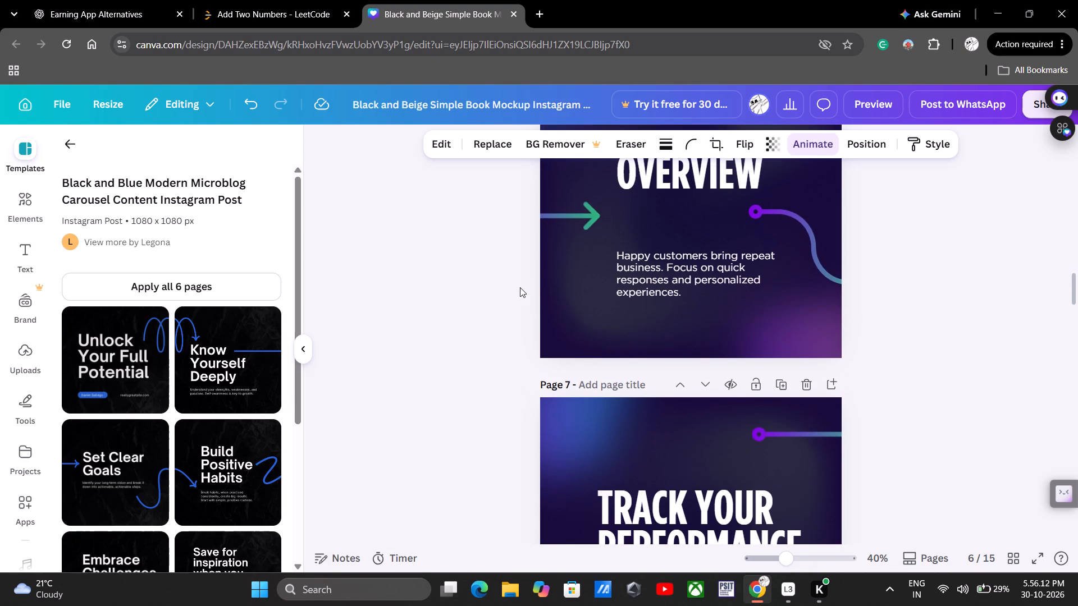
pyautogui.scroll(1, 520, 287)
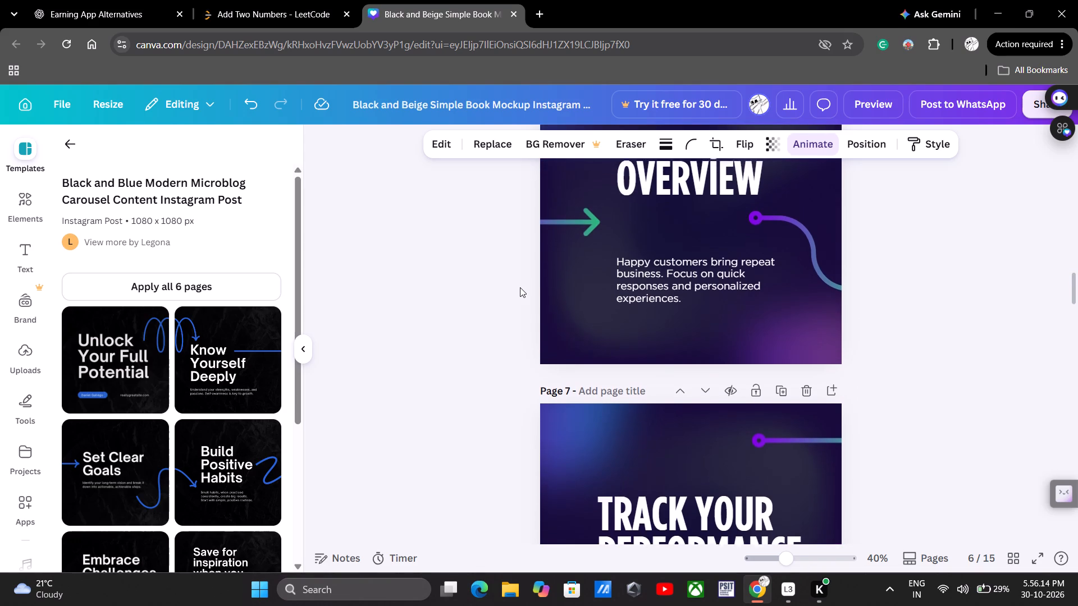
pyautogui.scroll(2, 520, 287)
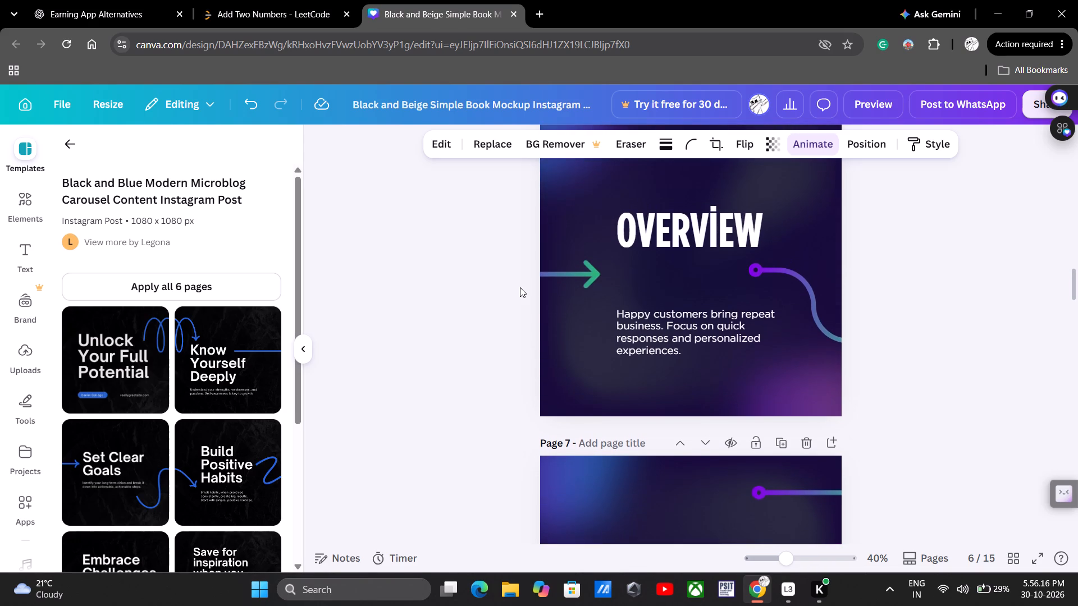
pyautogui.scroll(2, 520, 287)
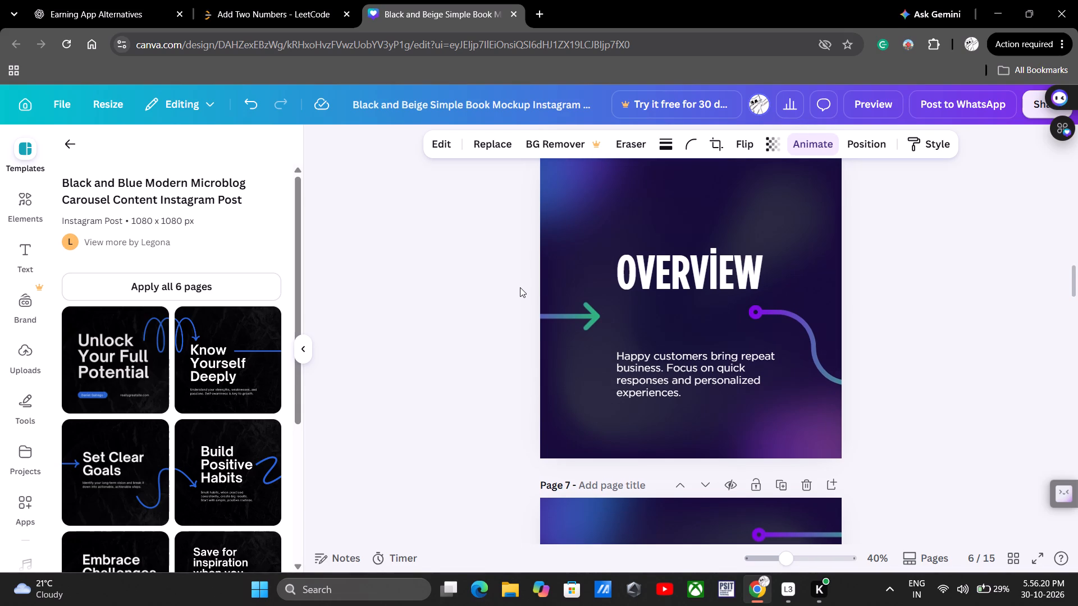
pyautogui.scroll(1, 520, 287)
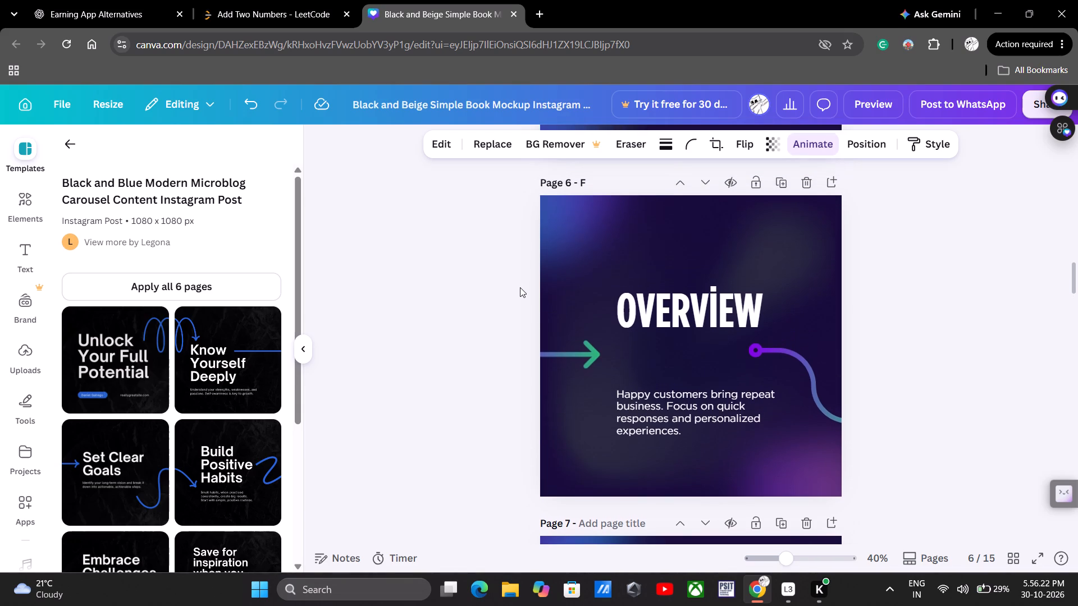
pyautogui.scroll(1, 520, 287)
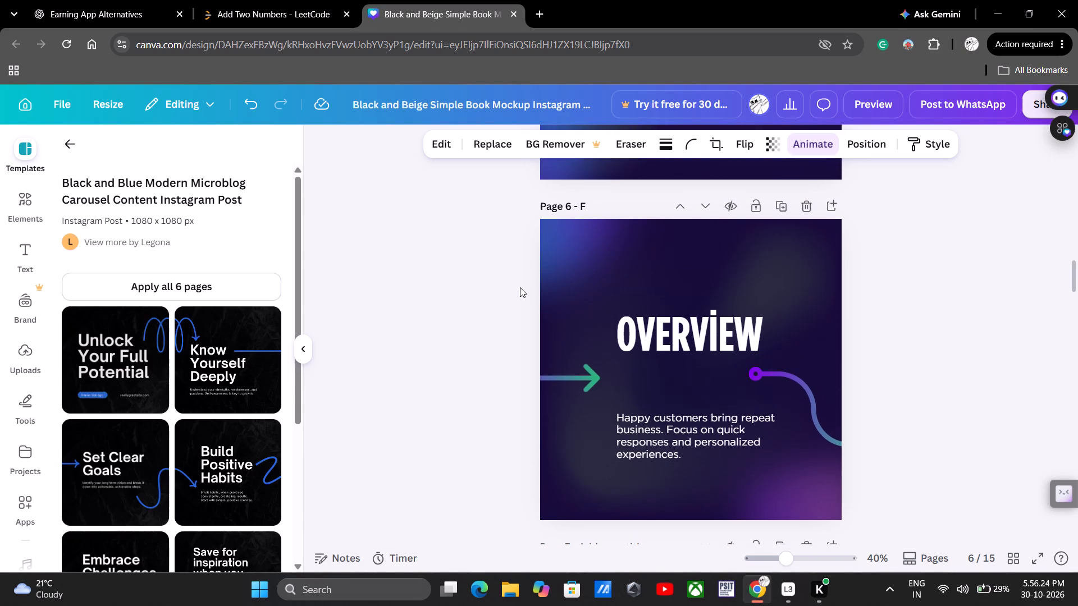
pyautogui.scroll(2, 520, 287)
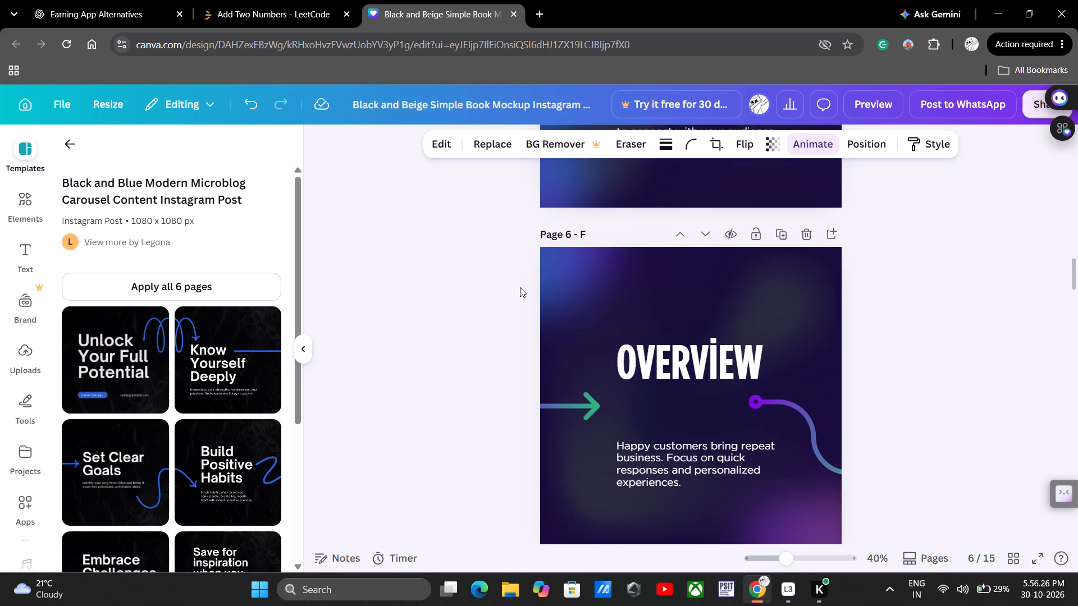
pyautogui.scroll(2, 520, 287)
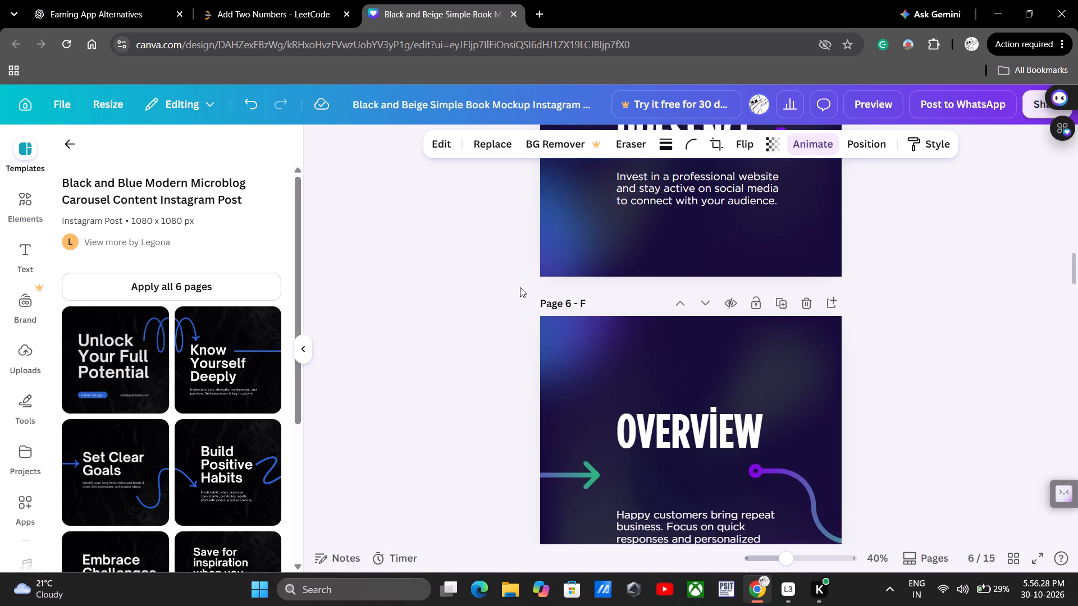
pyautogui.scroll(1, 520, 287)
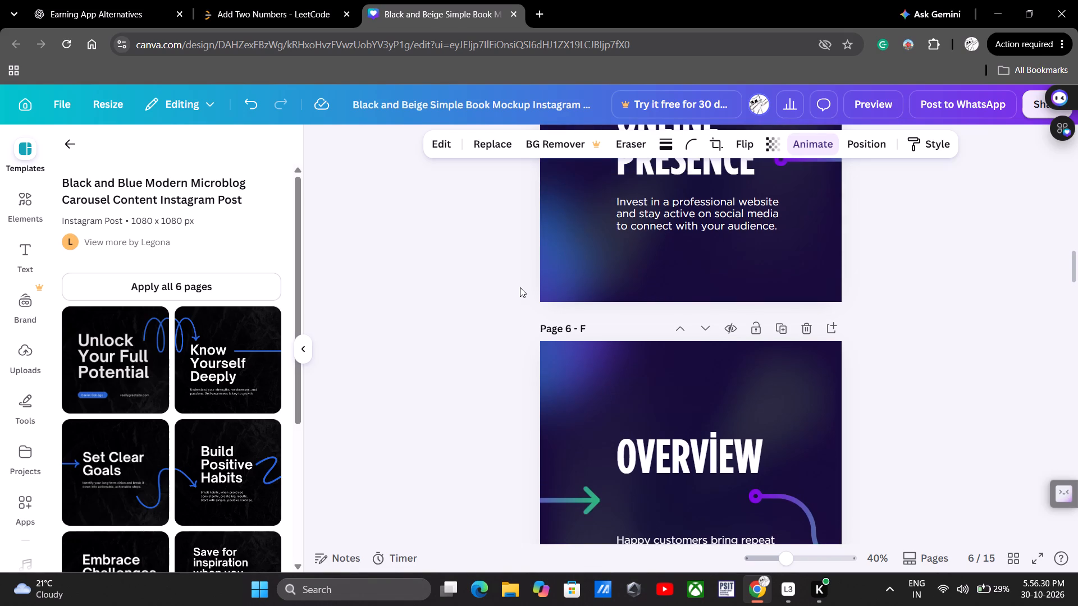
pyautogui.scroll(-1, 520, 287)
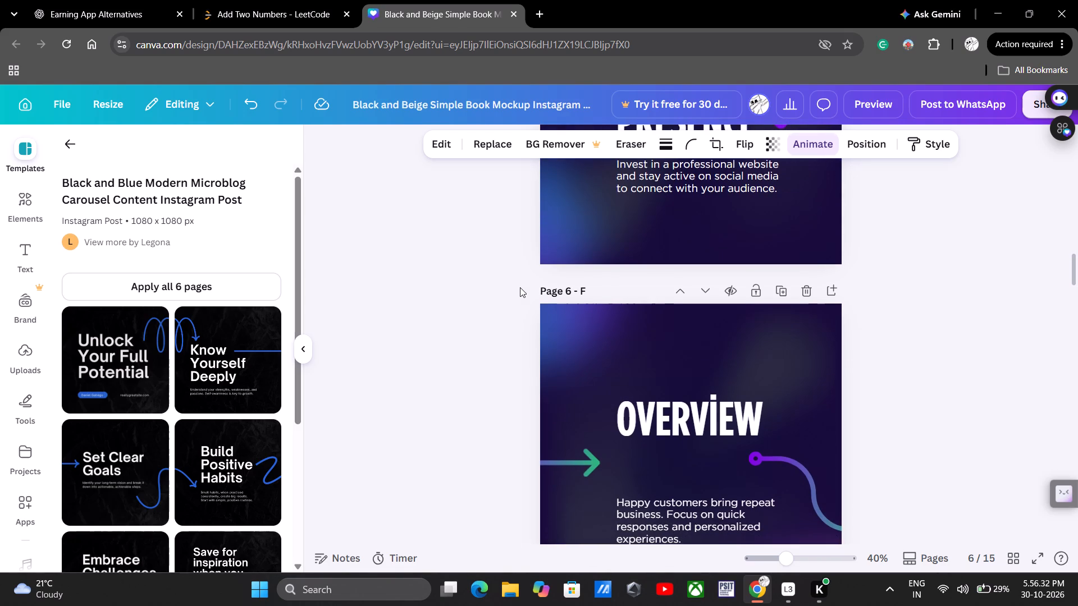
pyautogui.scroll(1, 520, 287)
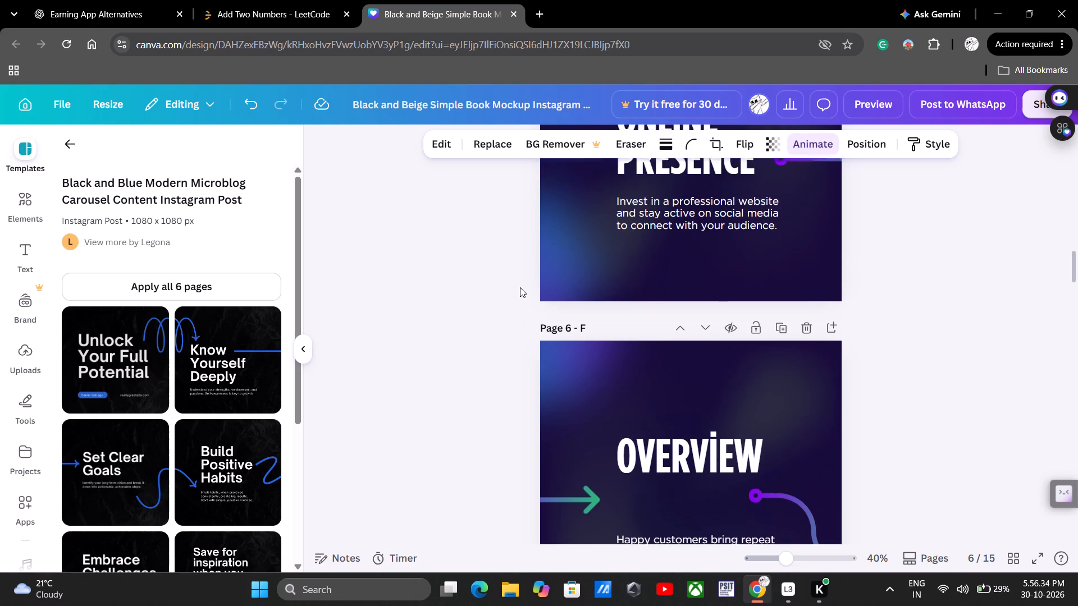
# Examine the "Build a Online Presence" slide on page 5, including its heading, body text and arrow graphics.
pyautogui.scroll(3, 520, 287)
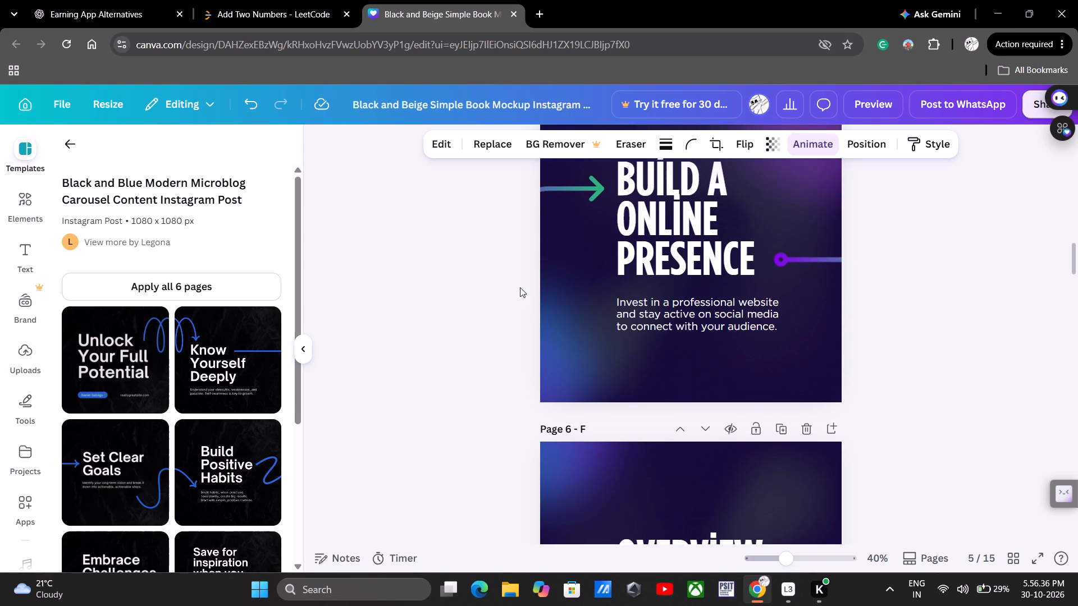
pyautogui.scroll(1, 520, 287)
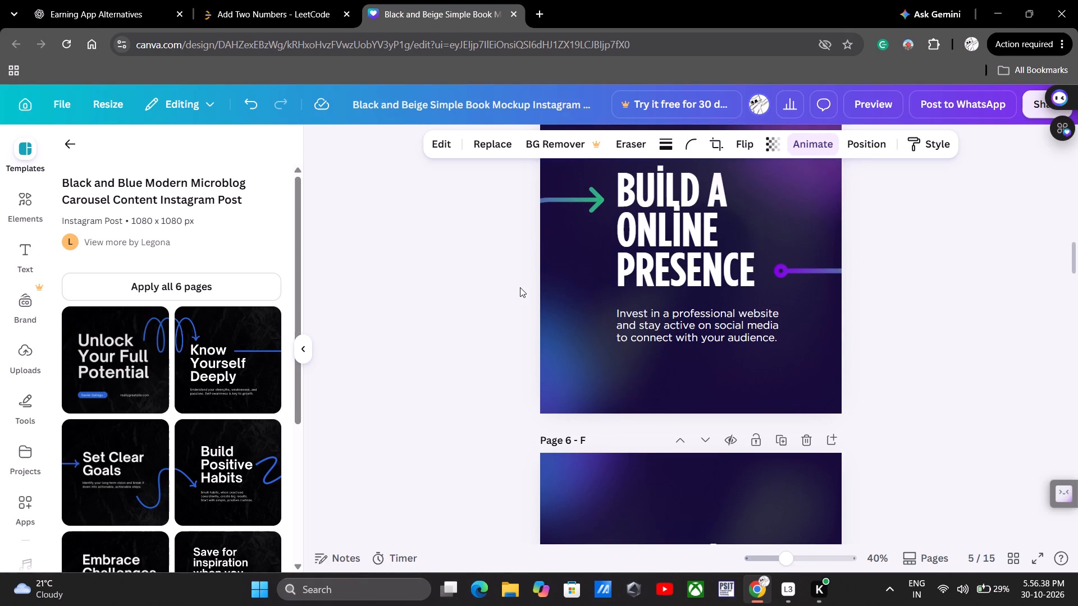
pyautogui.scroll(2, 520, 287)
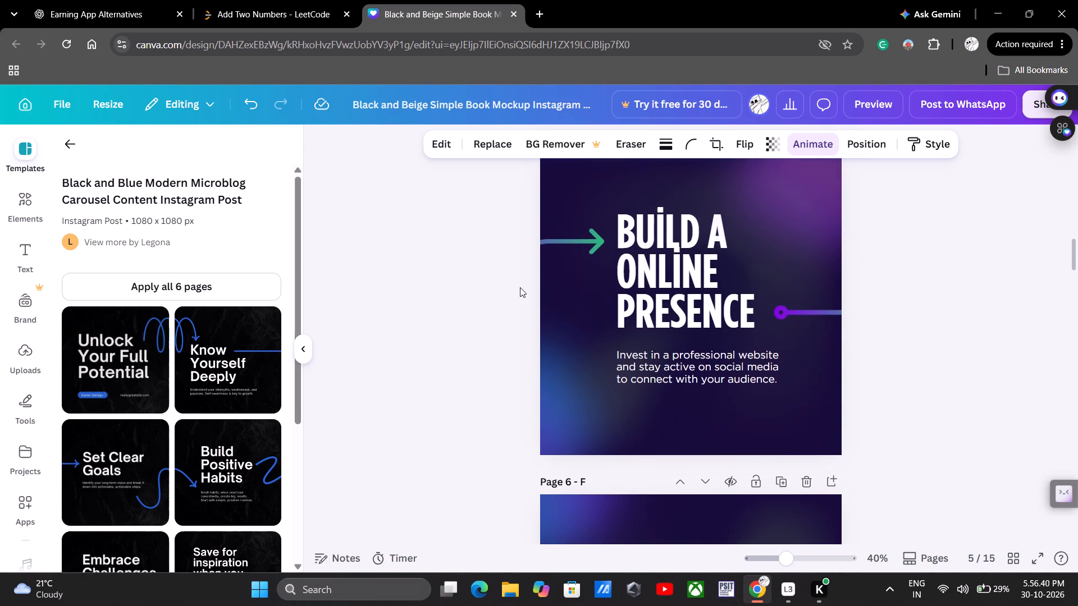
pyautogui.scroll(3, 520, 287)
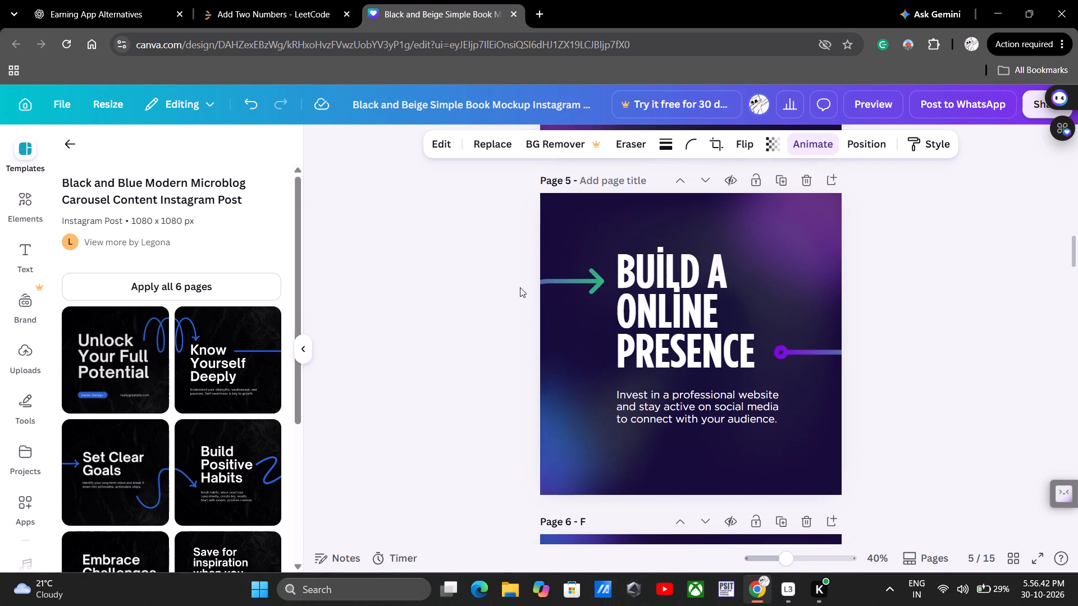
pyautogui.scroll(2, 520, 287)
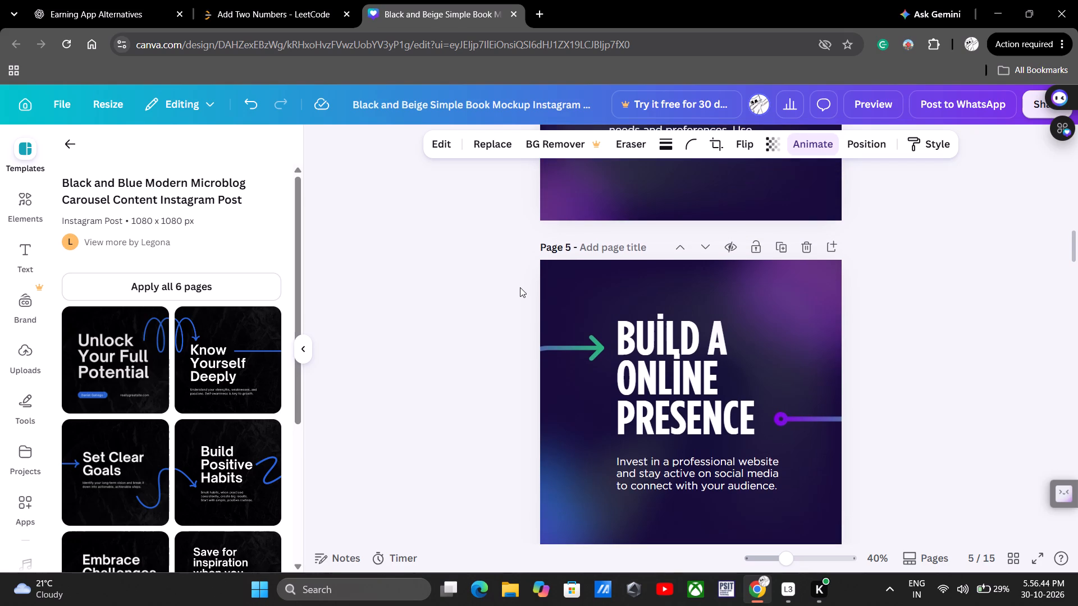
# Make the body text under the "Build a Online Presence" heading on page 5 bold and italic.
pyautogui.scroll(1, 520, 287)
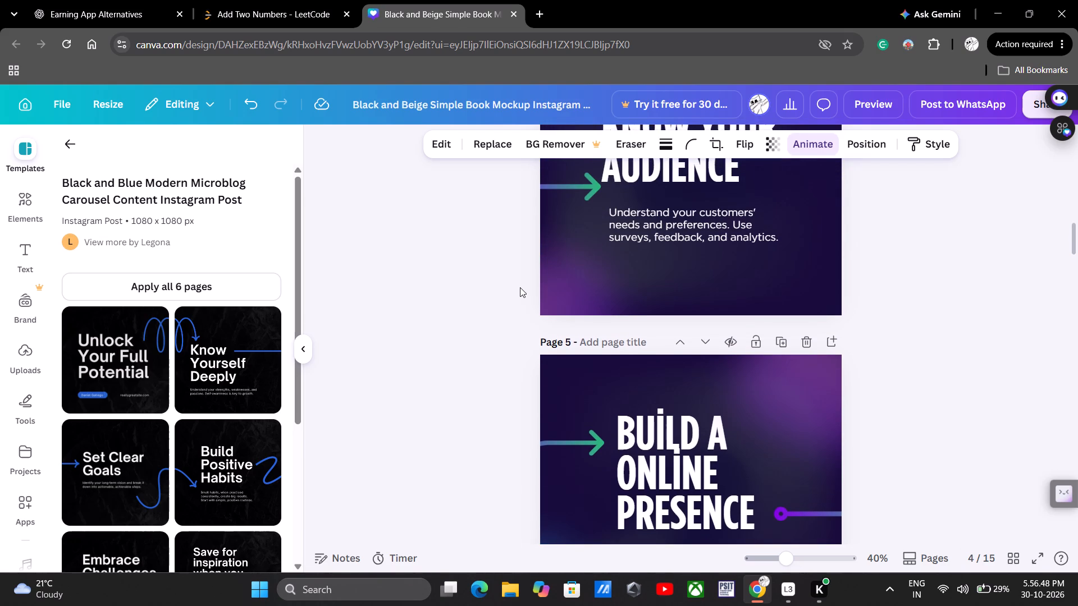
pyautogui.scroll(1, 520, 287)
pyautogui.scroll(-1, 520, 287)
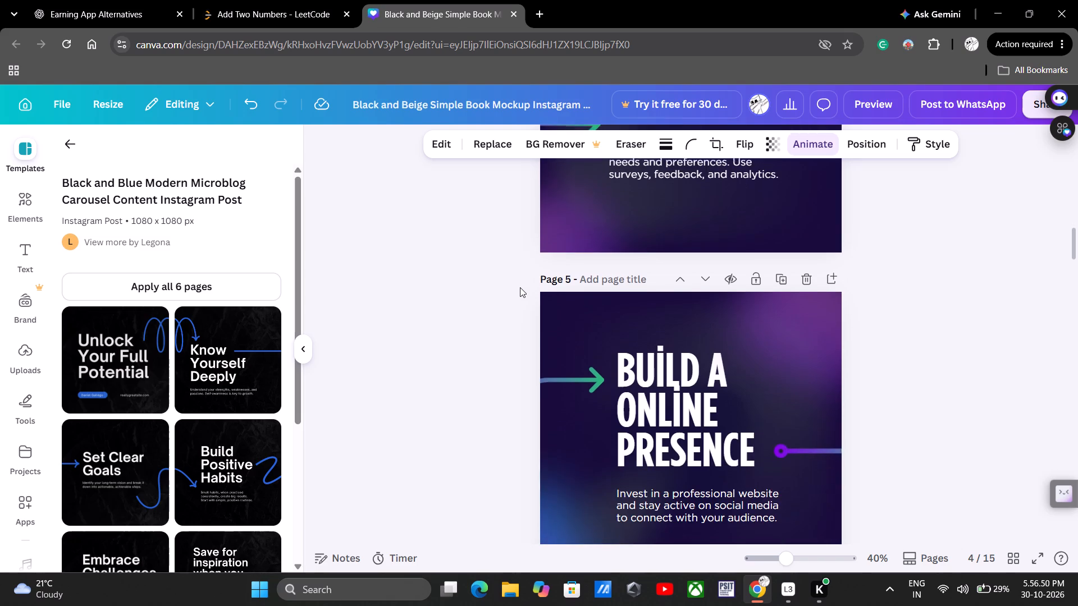
pyautogui.scroll(-1, 520, 287)
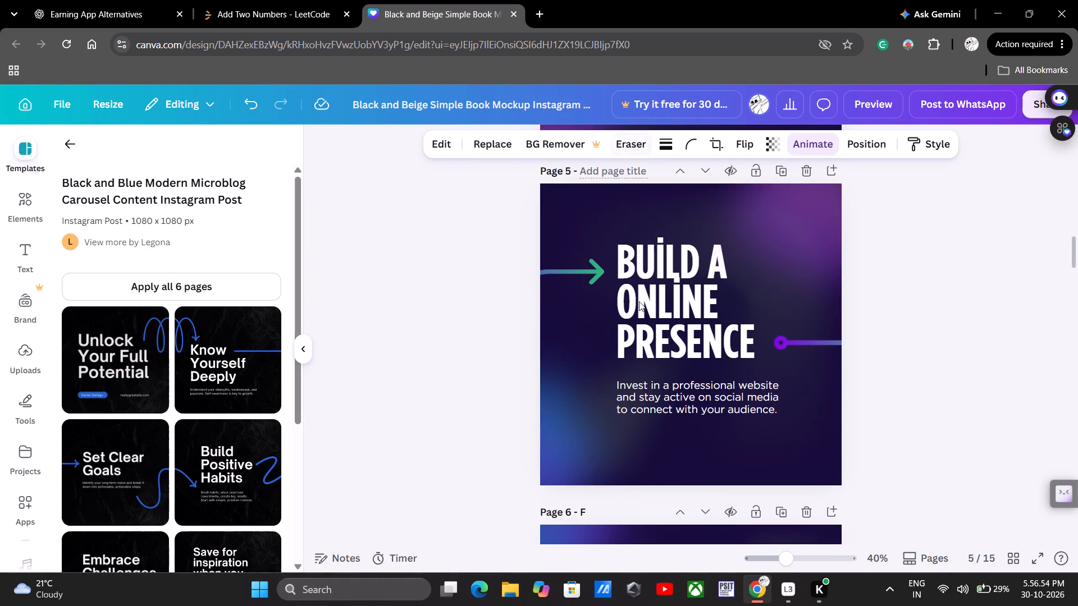
pyautogui.click(677, 395)
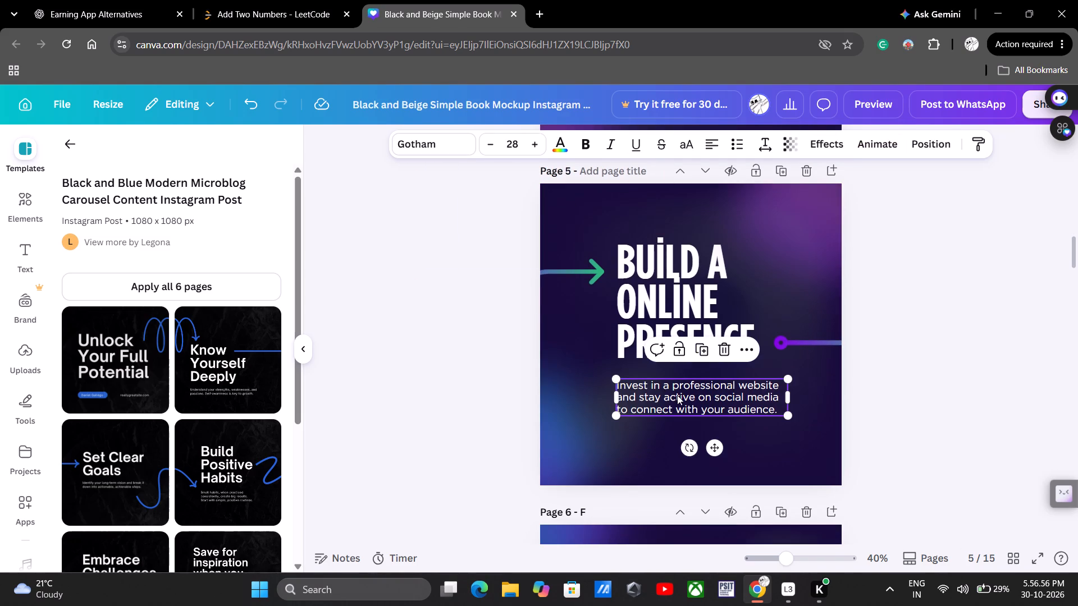
pyautogui.click(586, 135)
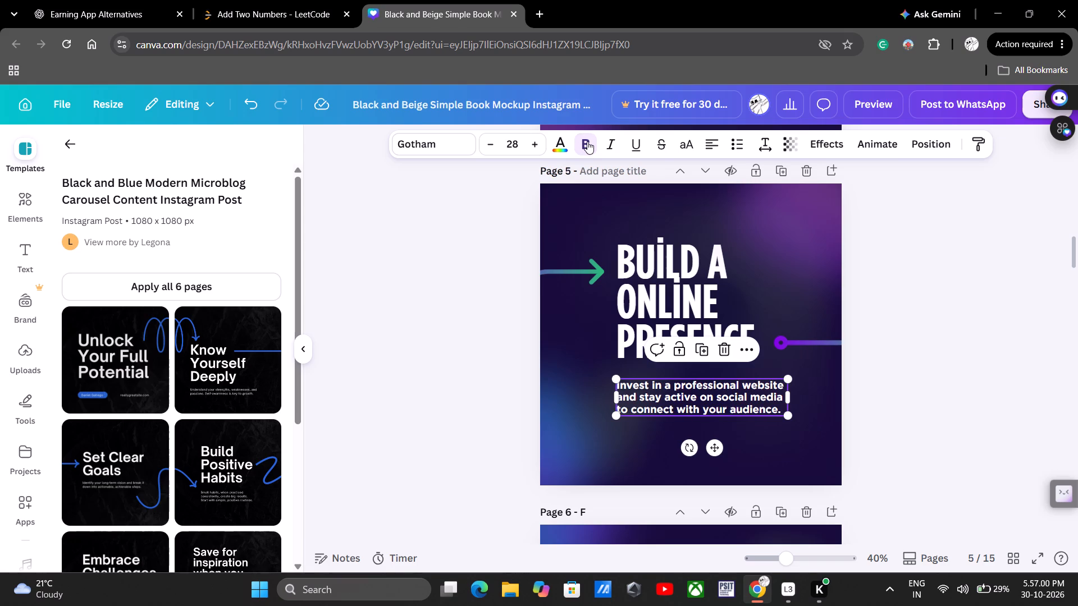
pyautogui.click(608, 142)
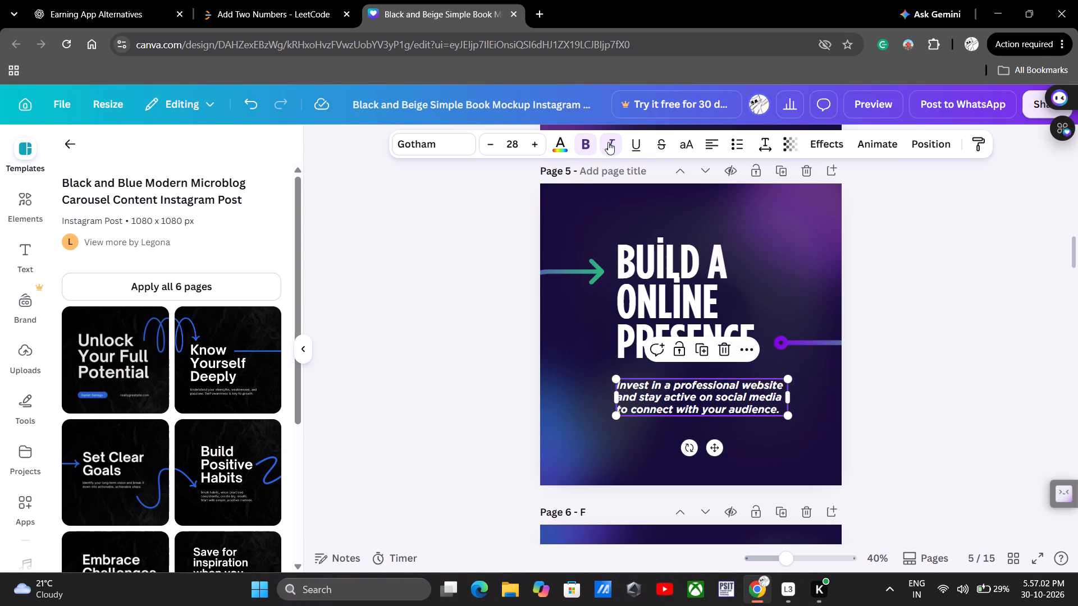
# Try pastel gray orange, green, blue and brown on page 5's body text, settling on gray orange (#c88a36).
pyautogui.click(556, 148)
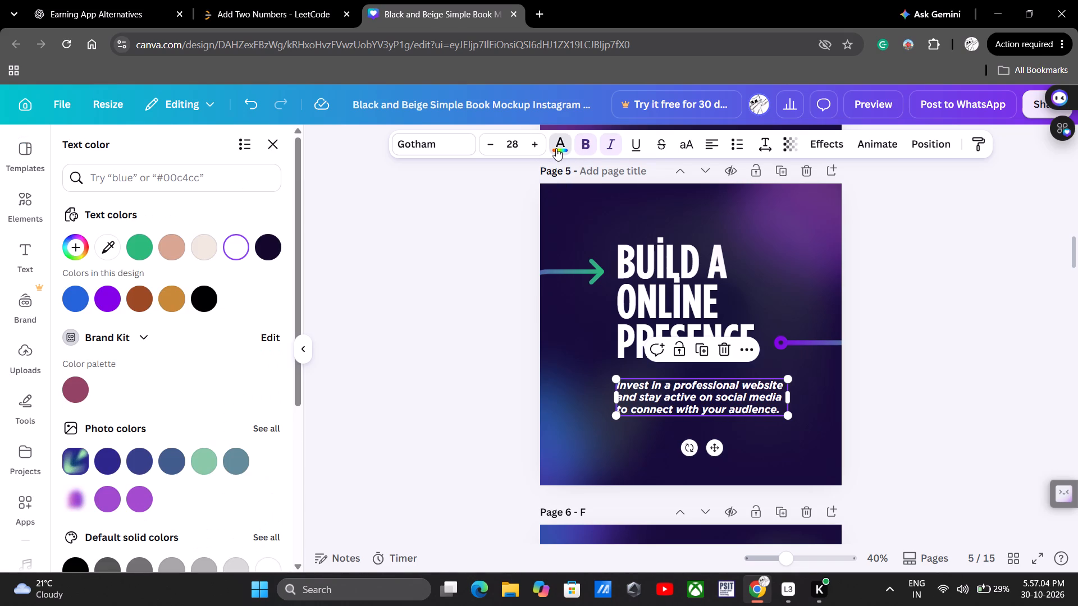
pyautogui.click(173, 254)
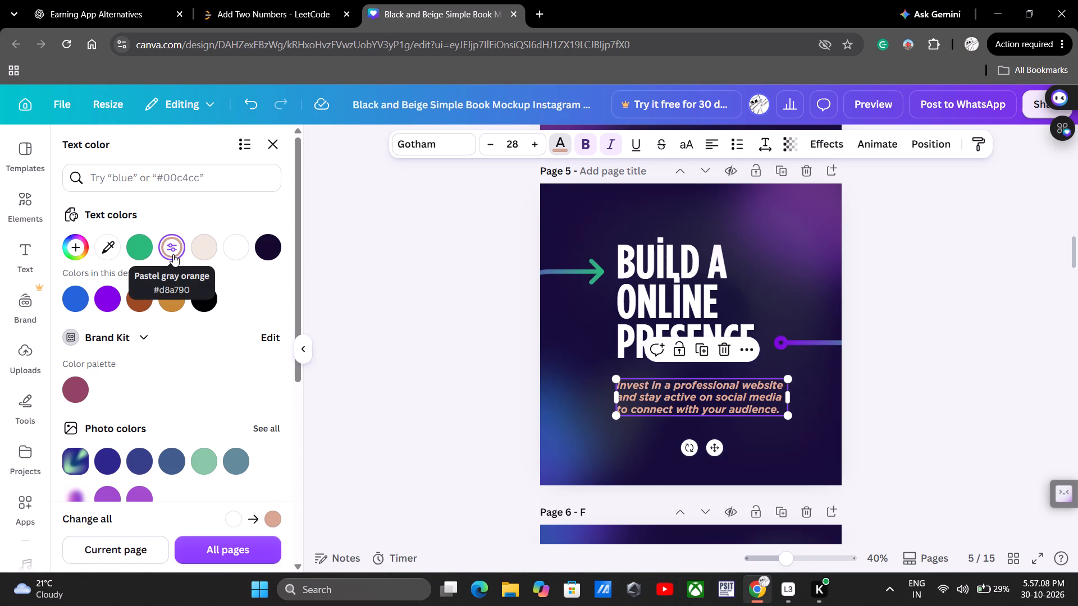
pyautogui.click(139, 247)
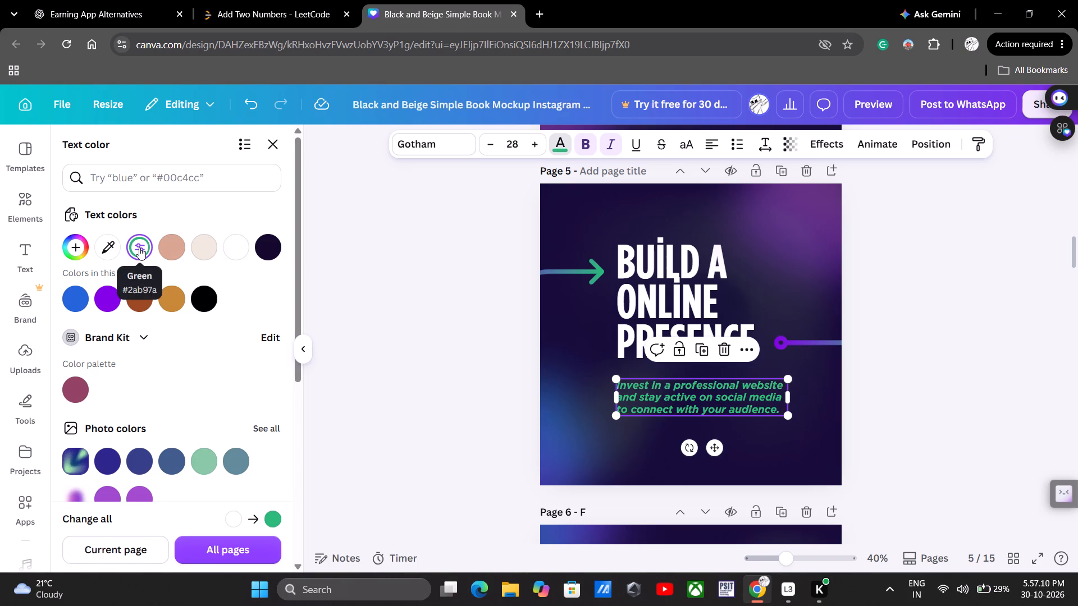
pyautogui.click(78, 296)
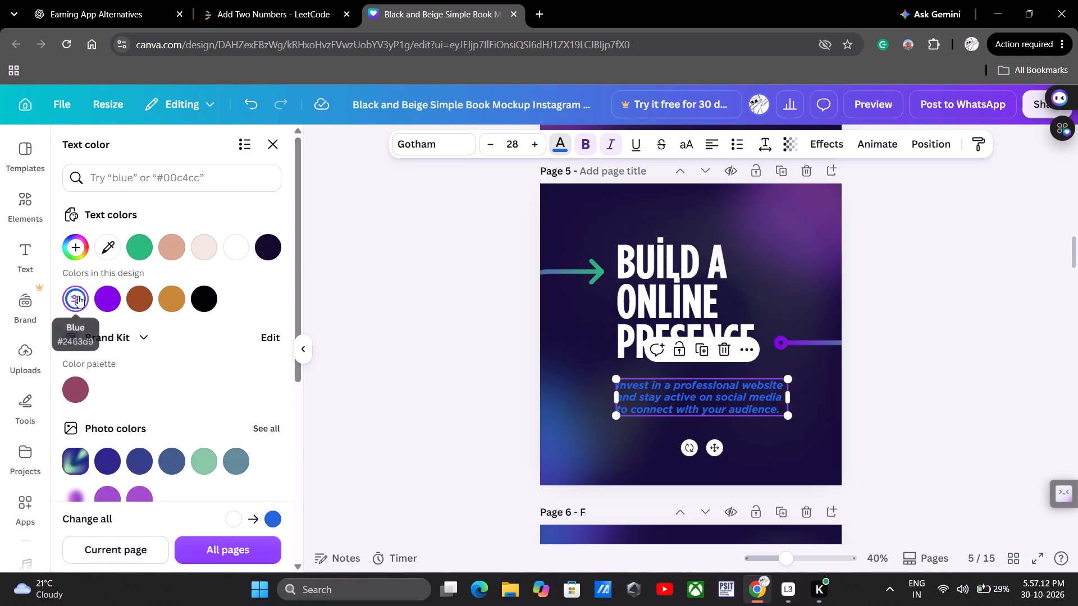
pyautogui.click(138, 301)
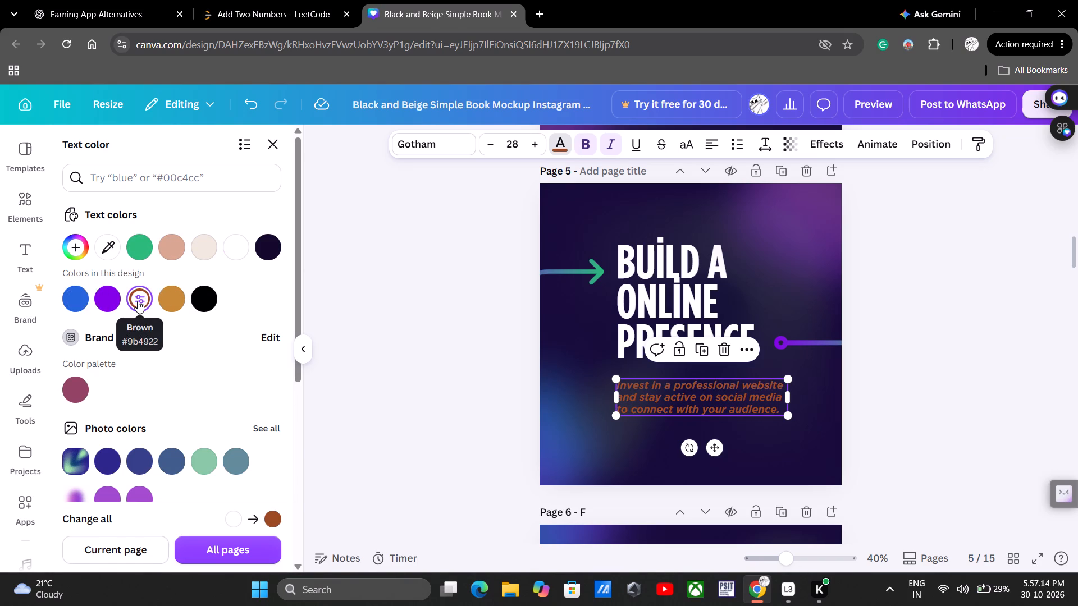
pyautogui.click(182, 304)
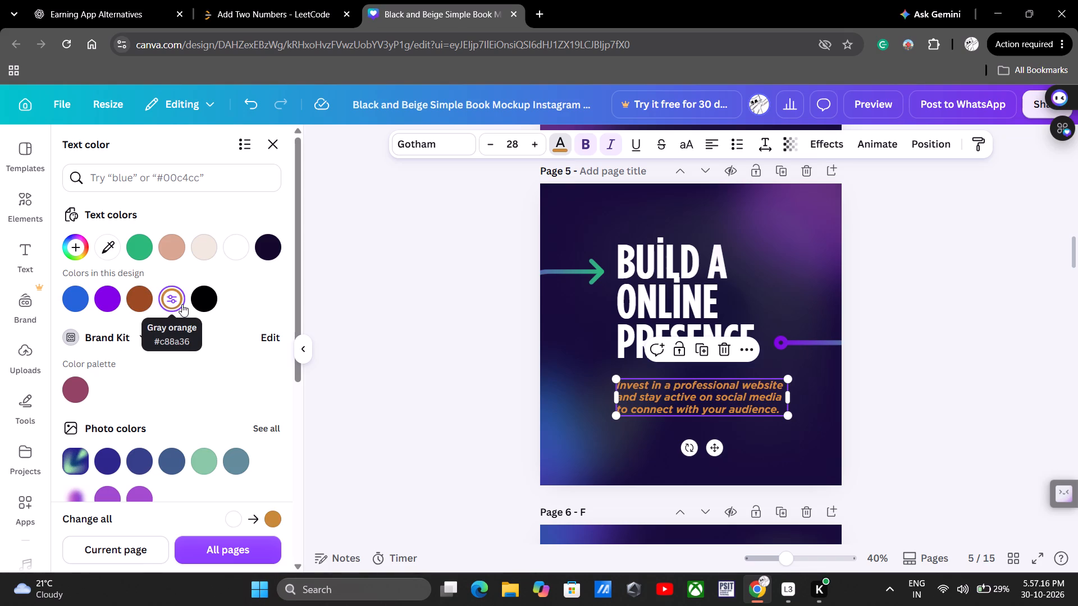
pyautogui.click(655, 289)
# Recolor the body text under the "Overview" heading on page 6 to gray orange (#c88a36).
pyautogui.scroll(-2, 655, 289)
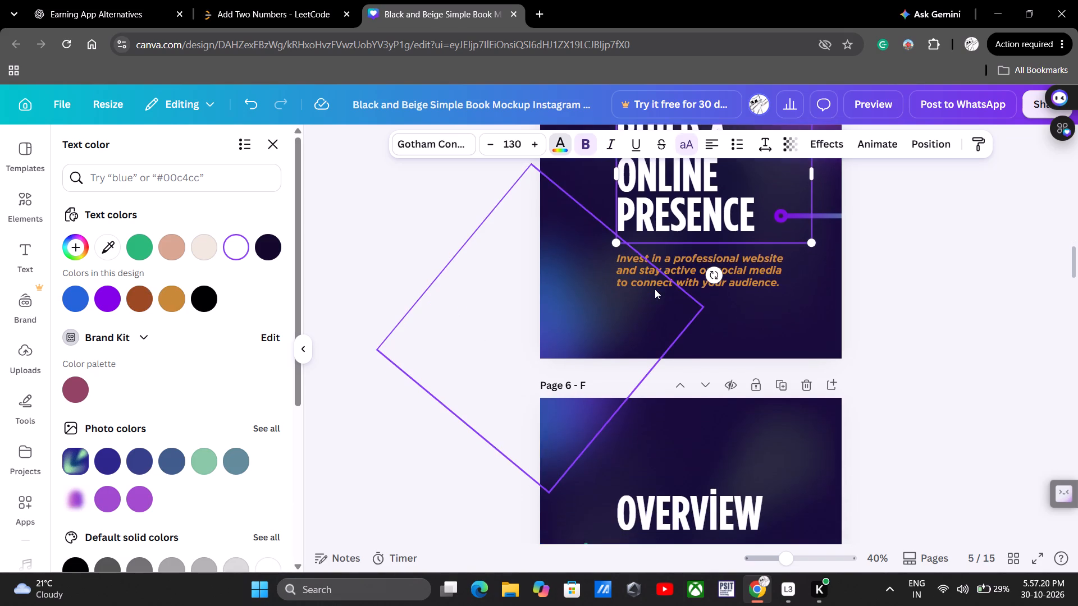
pyautogui.scroll(-3, 655, 289)
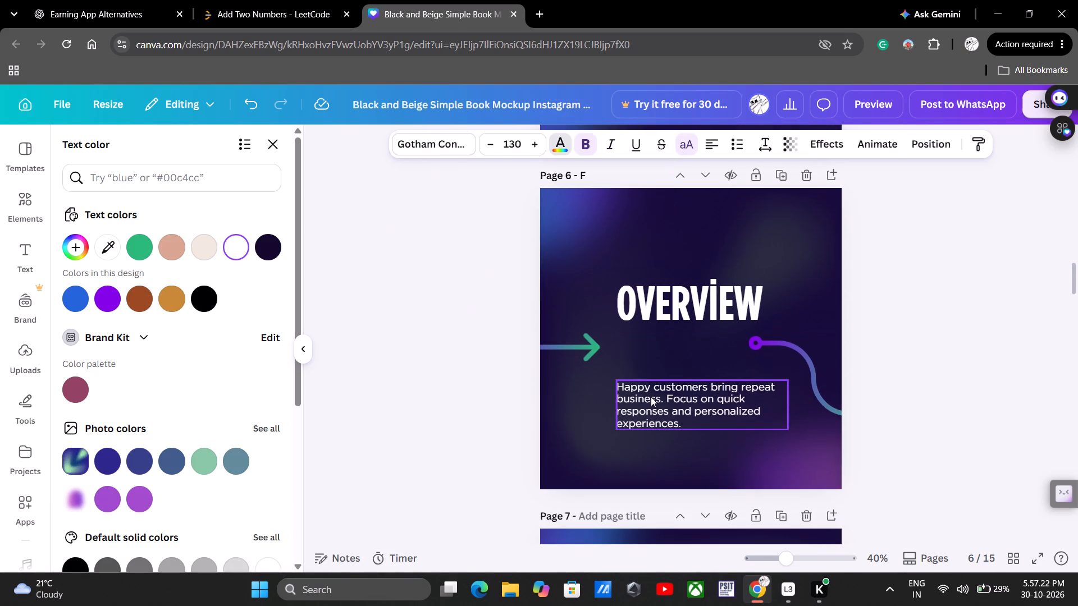
pyautogui.click(651, 397)
pyautogui.scroll(-1, 651, 397)
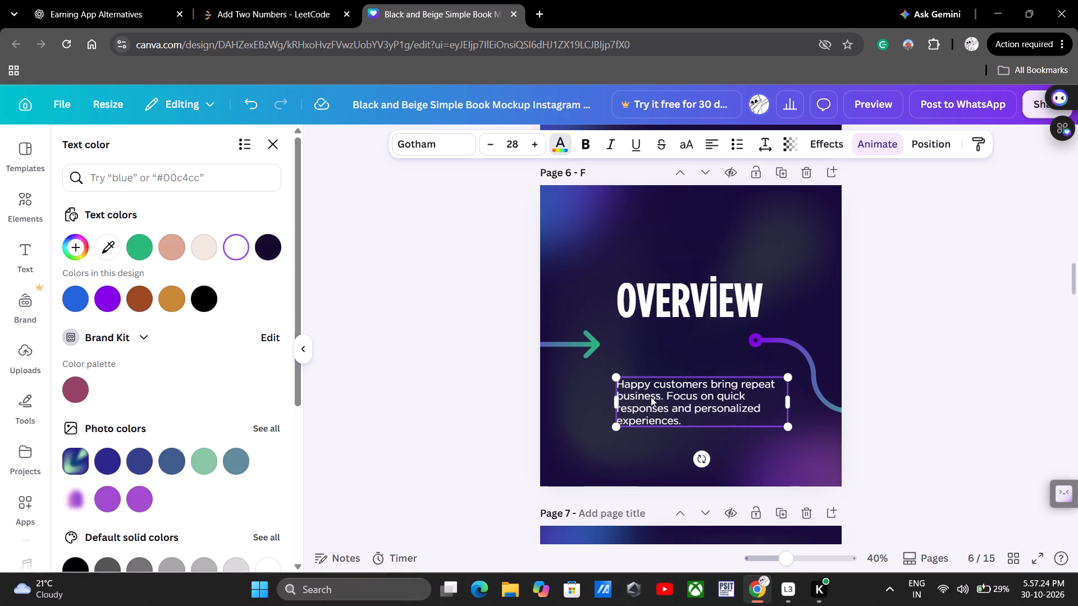
pyautogui.scroll(-1, 651, 397)
pyautogui.click(177, 299)
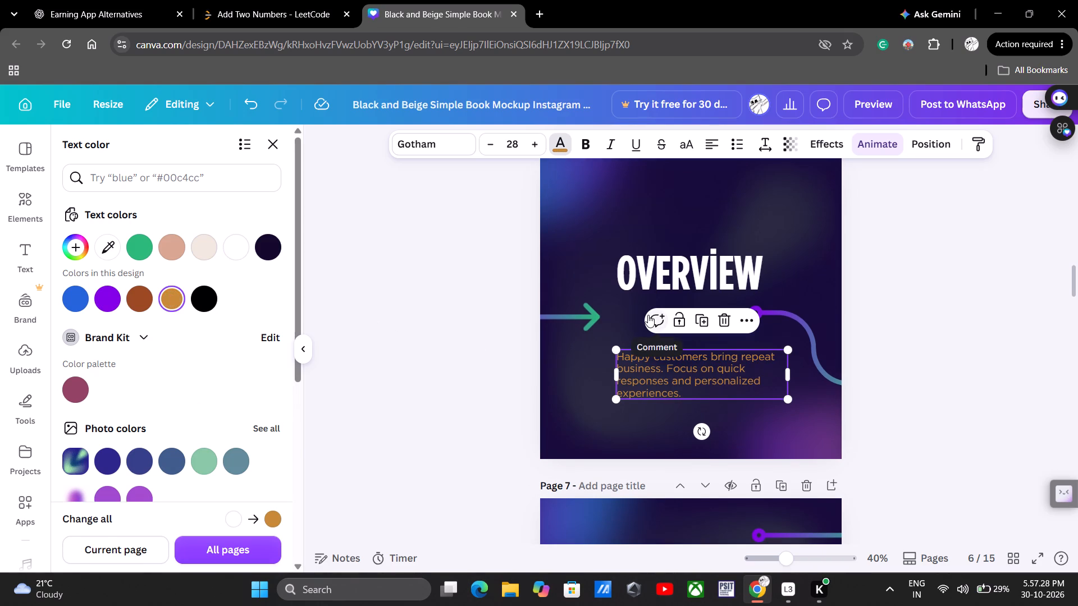
# Recolor the body text under the "Track Your Performance" heading on page 7 to gray orange (#c88a36).
pyautogui.scroll(-4, 648, 315)
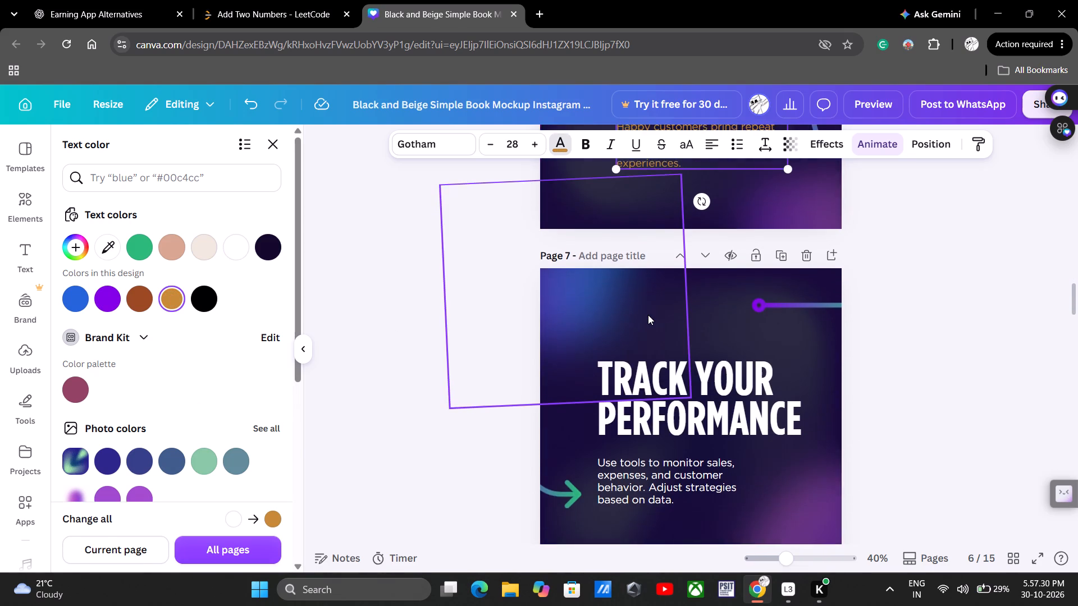
pyautogui.scroll(-1, 648, 315)
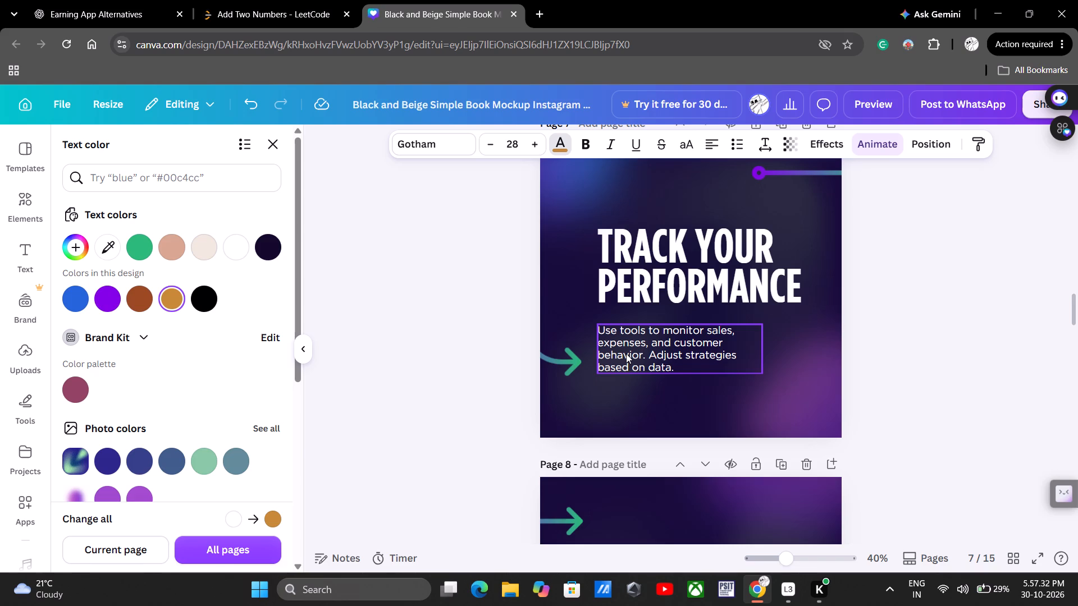
pyautogui.click(626, 353)
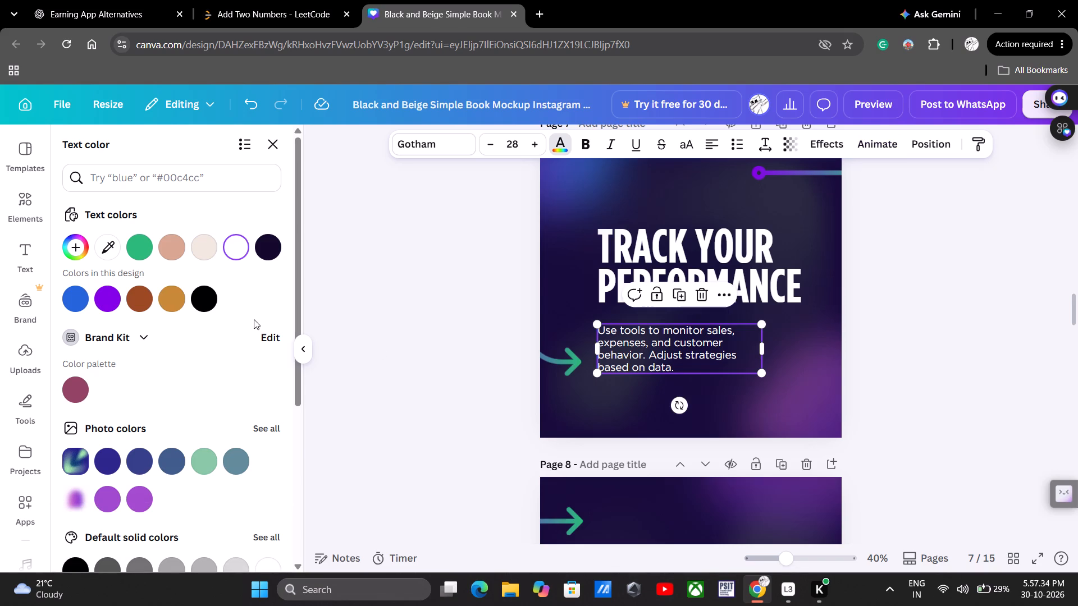
pyautogui.click(171, 302)
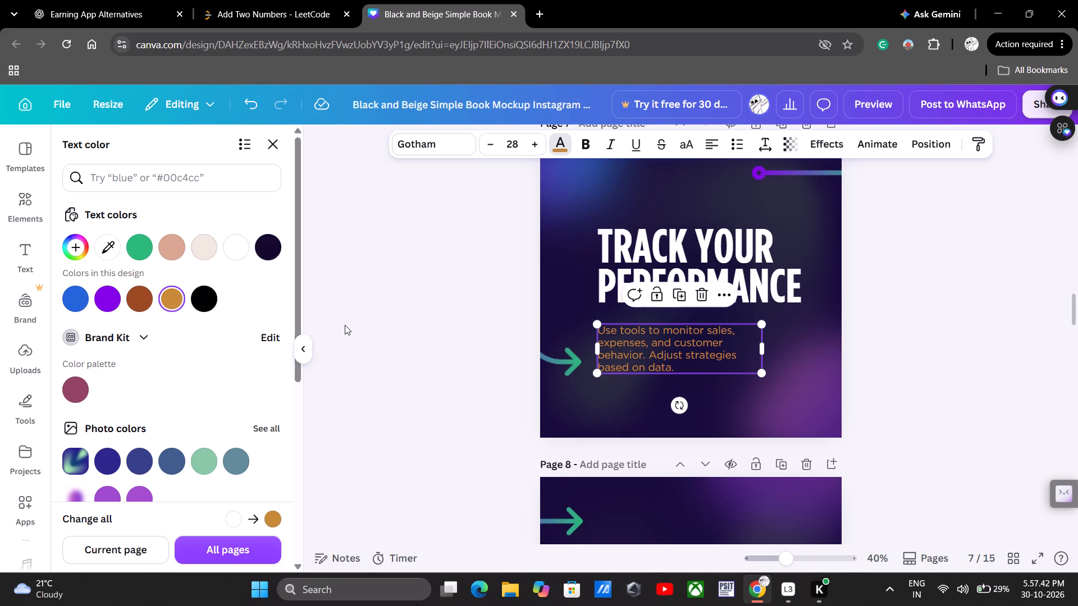
# Recolor the "Follow us KRISHNA Channel" line on page 8 to gray orange (#c88a36).
pyautogui.scroll(-5, 572, 362)
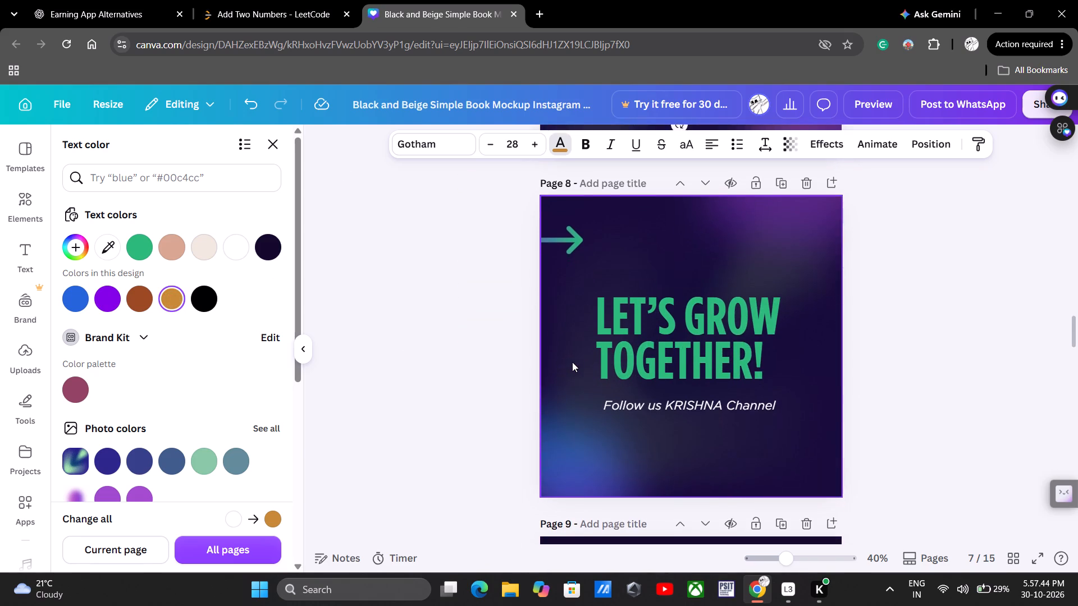
pyautogui.scroll(-1, 572, 362)
pyautogui.click(646, 276)
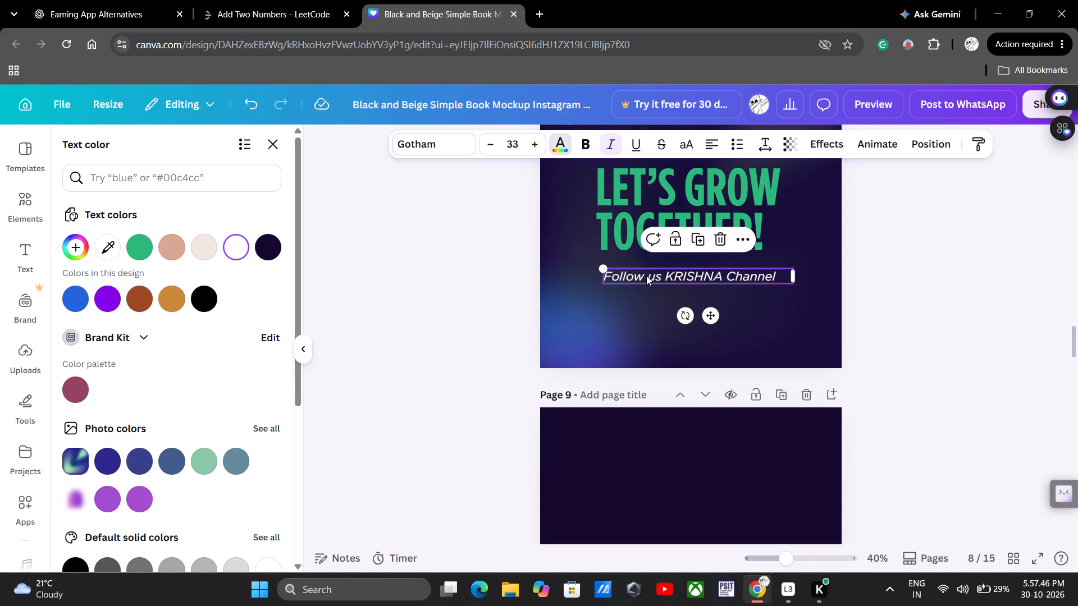
pyautogui.scroll(4, 646, 276)
pyautogui.scroll(-2, 646, 276)
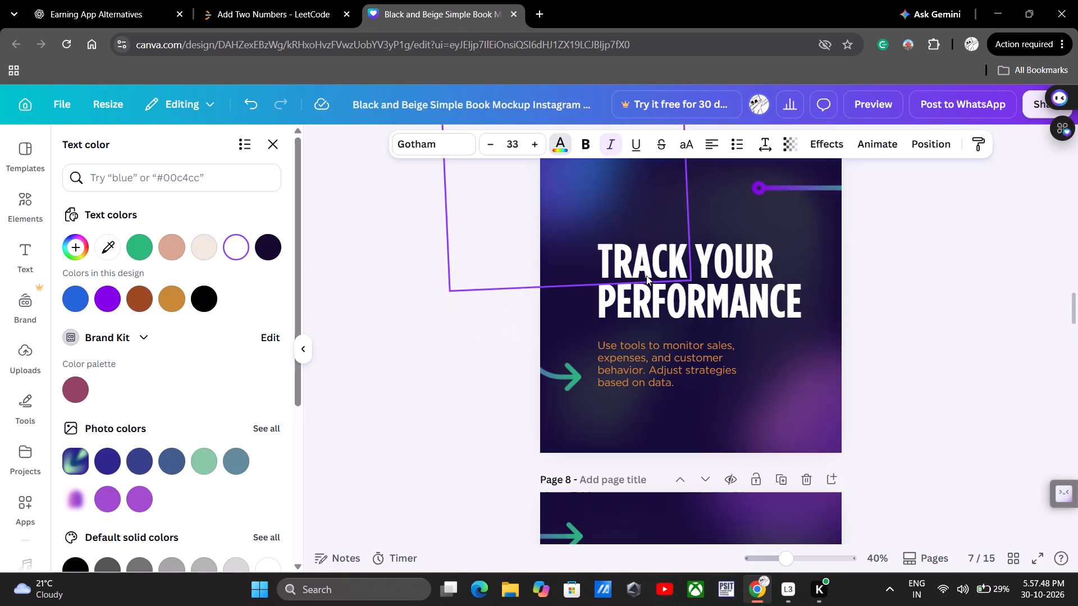
pyautogui.scroll(-1, 646, 276)
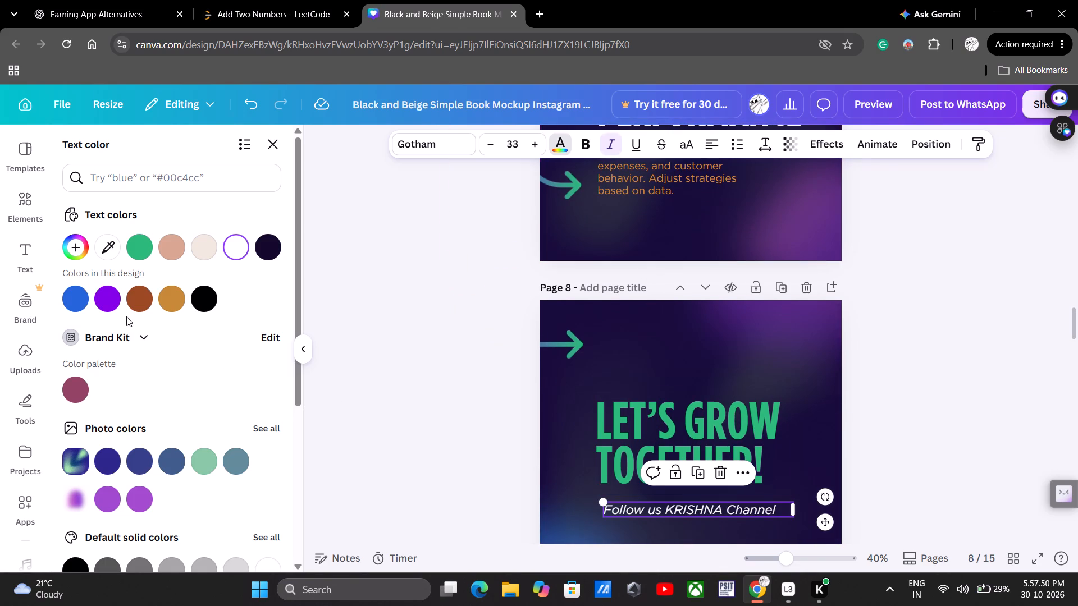
pyautogui.click(168, 305)
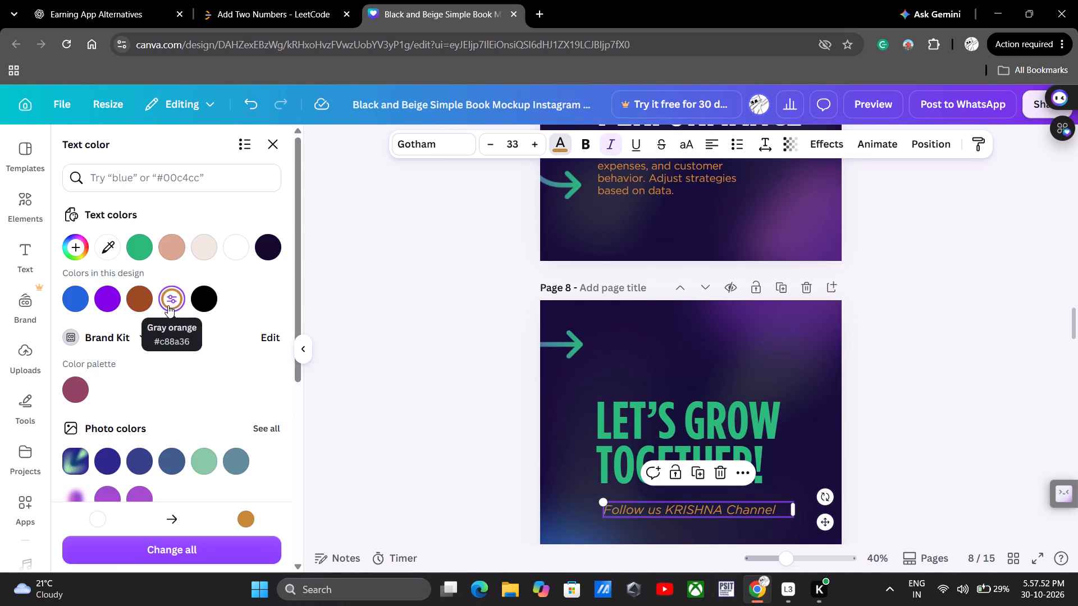
# Recolor the "Let's Grow Together!" heading on page 8 to white, trying light orange (#efe7dd) first.
pyautogui.click(631, 472)
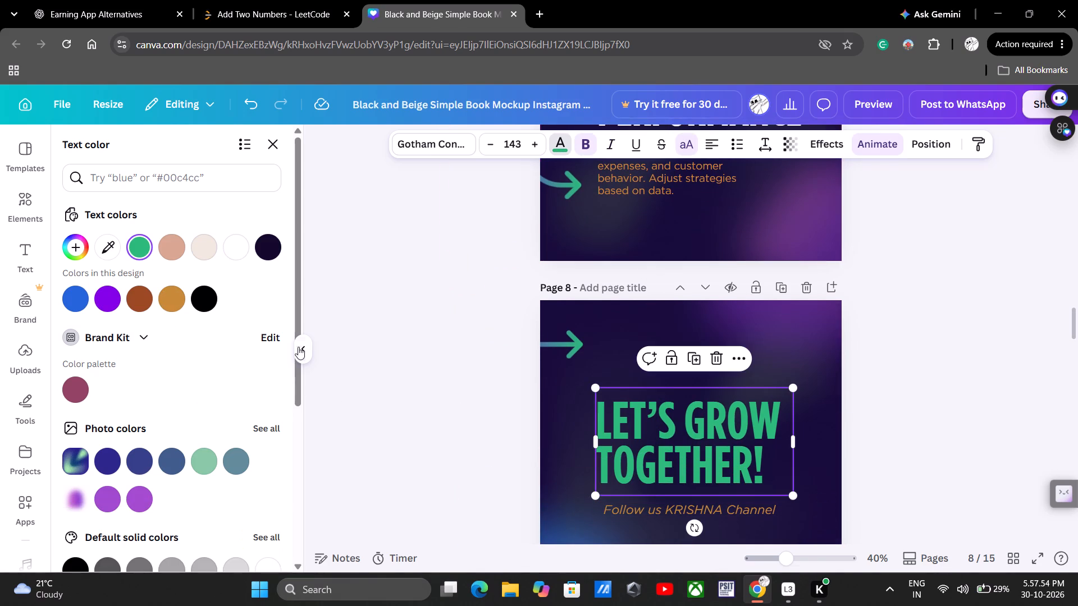
pyautogui.click(231, 249)
pyautogui.click(208, 247)
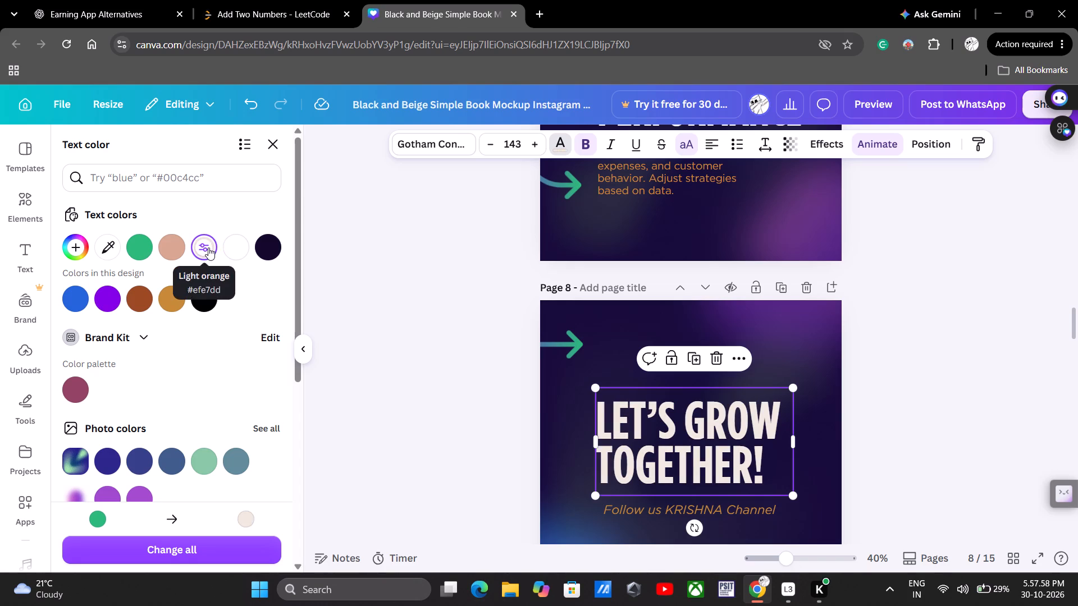
pyautogui.click(239, 247)
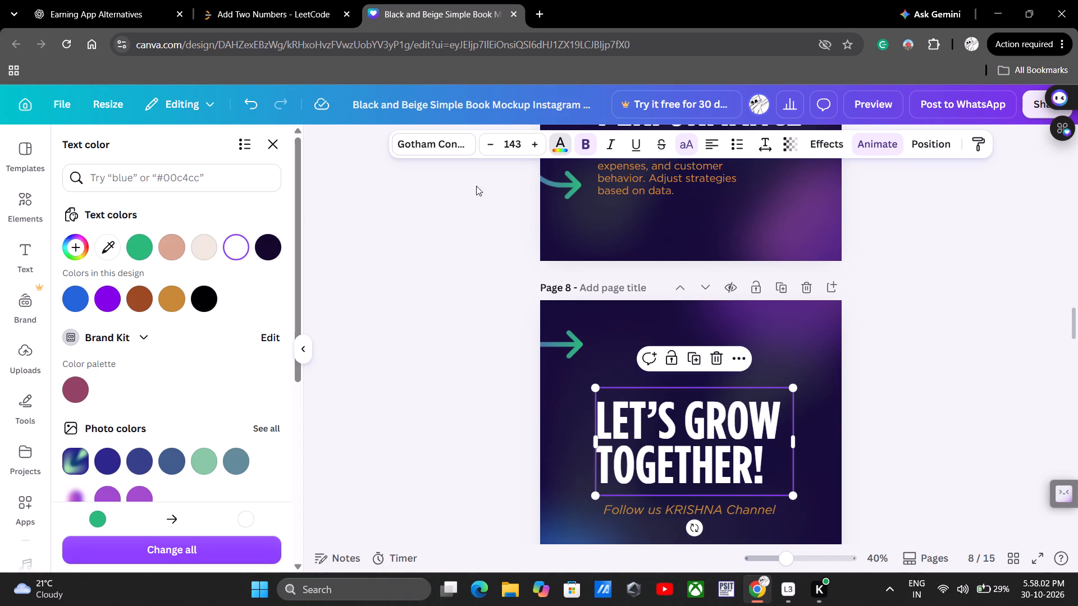
# Recolor the "Subheading" text on page 9 to white (#ffffff).
pyautogui.scroll(-2, 545, 247)
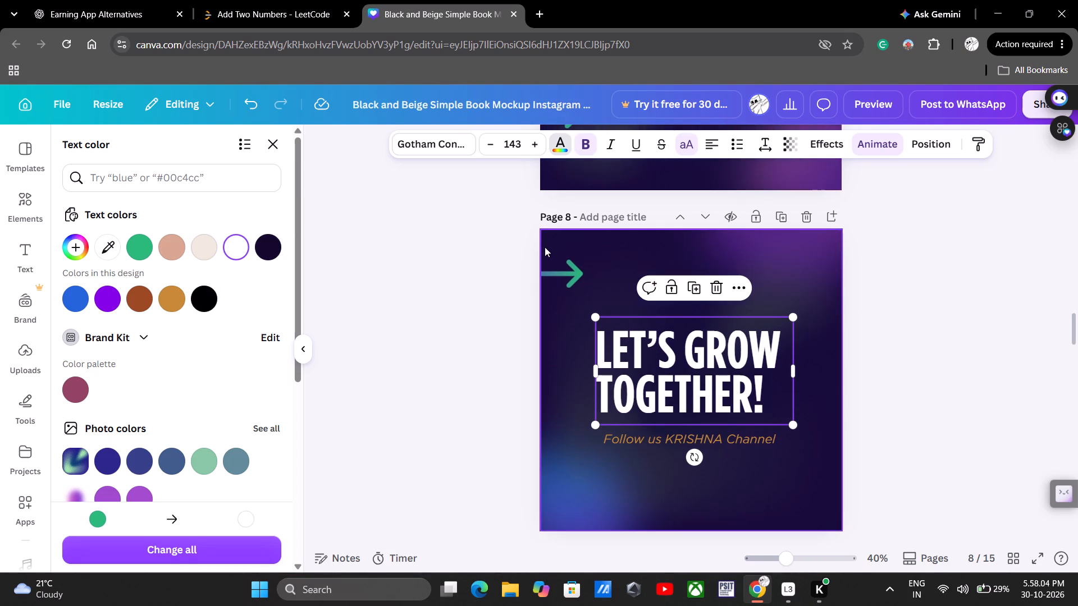
pyautogui.scroll(-2, 545, 247)
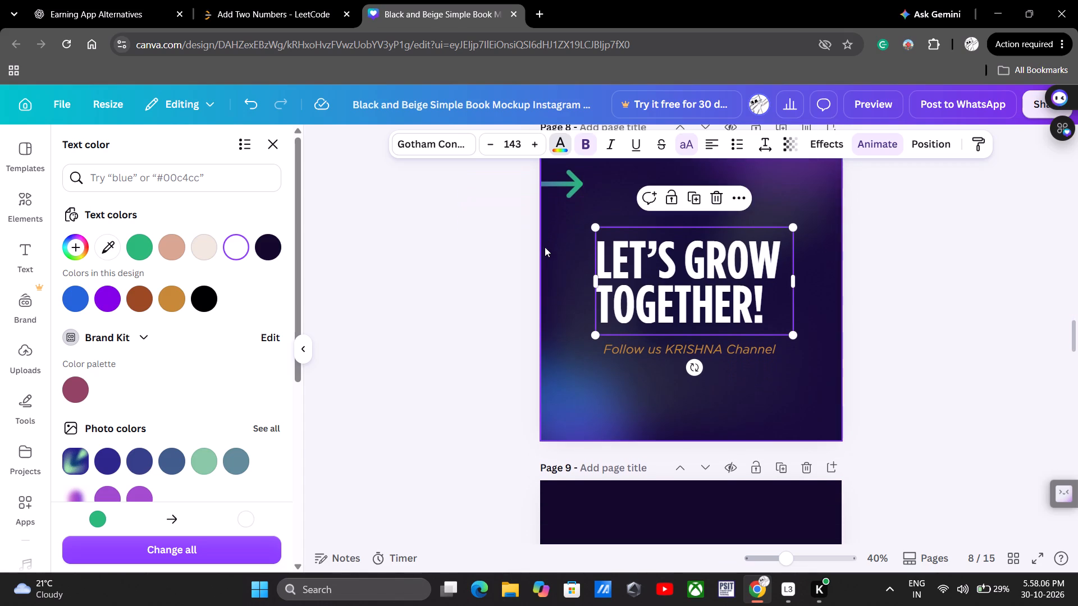
pyautogui.scroll(-2, 545, 247)
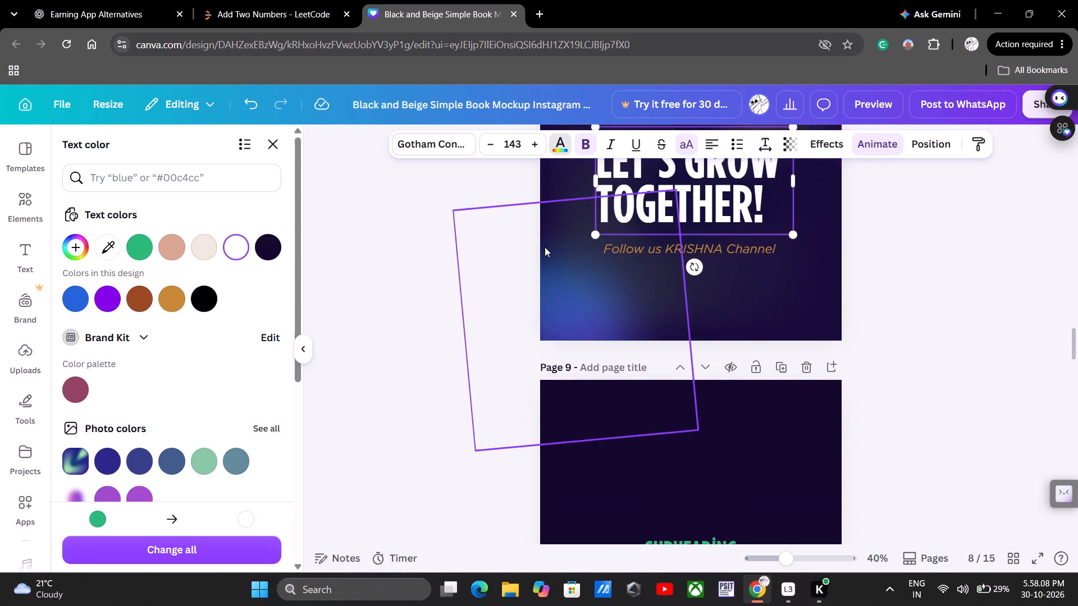
pyautogui.scroll(-2, 545, 247)
pyautogui.click(666, 243)
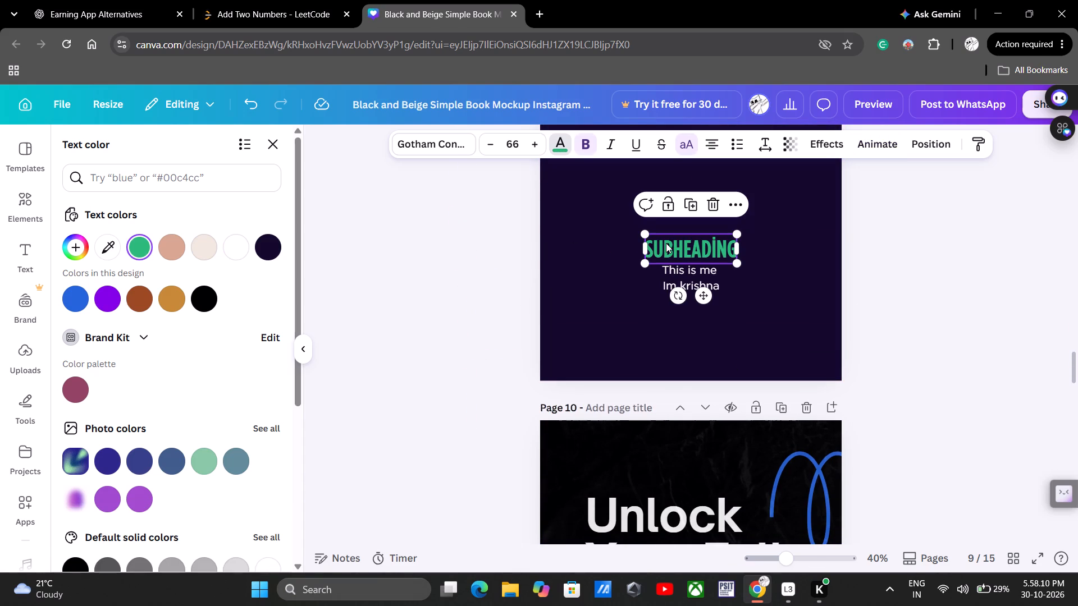
pyautogui.click(235, 244)
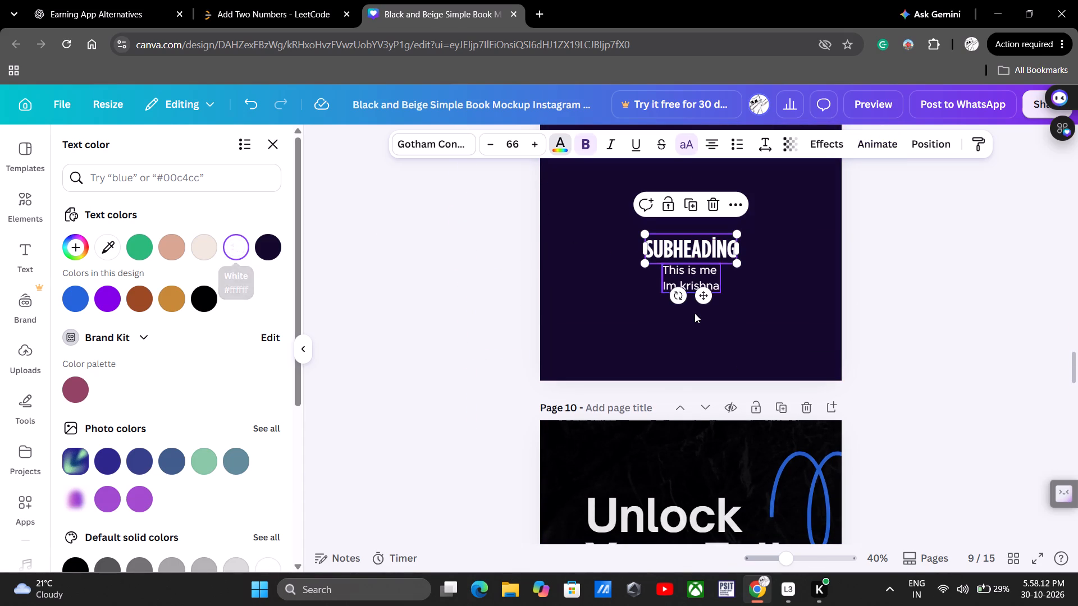
# Recolor the body text under "Subheading" on page 9 to gray orange (#c88a36).
pyautogui.click(712, 270)
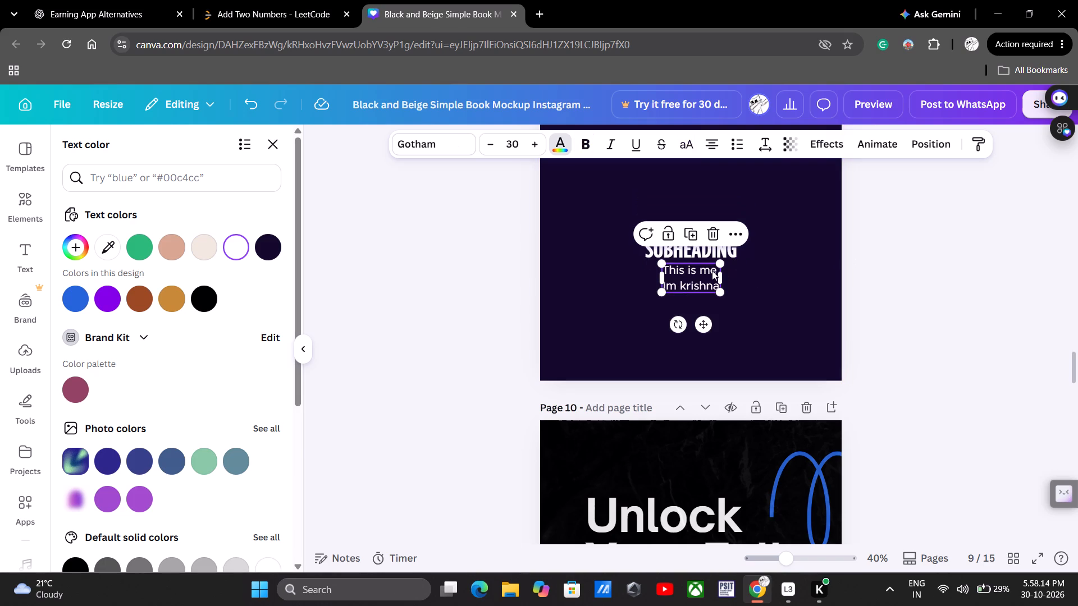
pyautogui.click(177, 296)
# Delete the blank black page 11, between the "Unlock Your Full Potential" and "Know Yourself Deeply" pages.
pyautogui.scroll(-1, 618, 312)
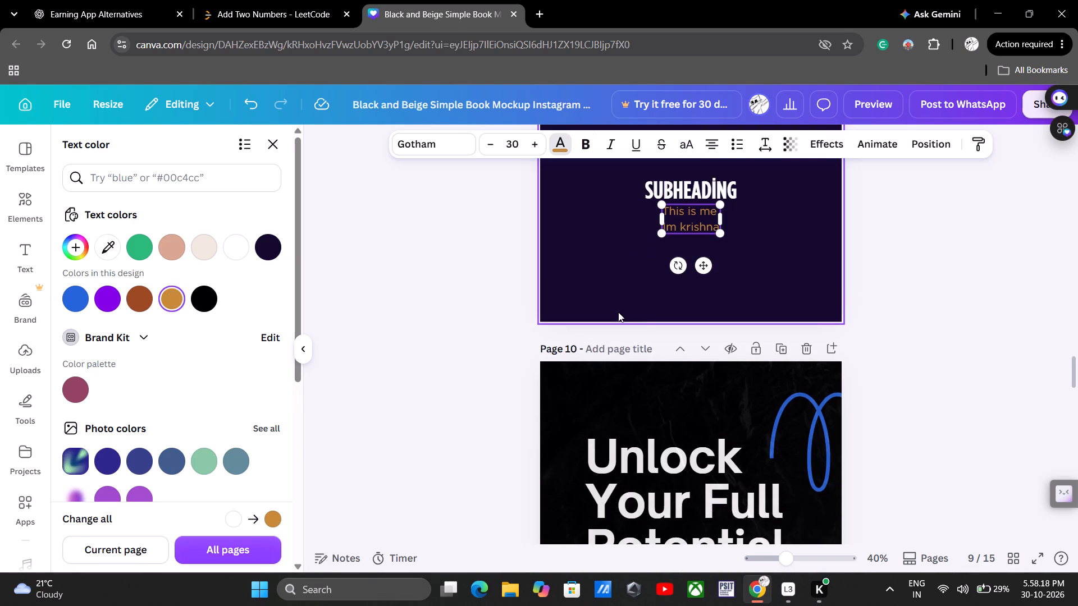
pyautogui.scroll(-2, 618, 312)
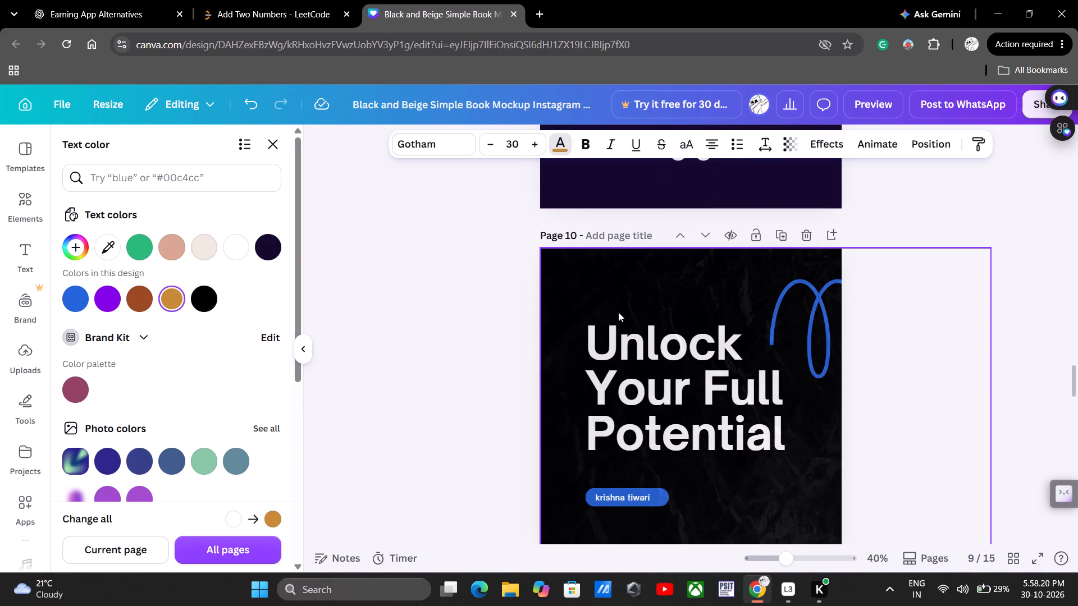
pyautogui.scroll(-1, 618, 312)
pyautogui.scroll(-2, 595, 423)
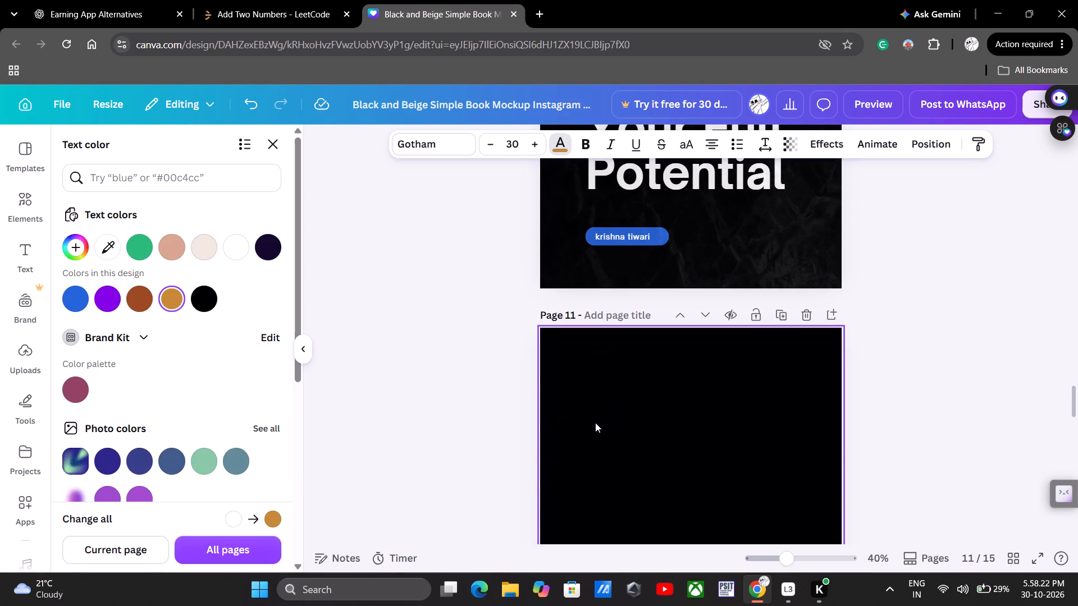
pyautogui.scroll(-3, 595, 423)
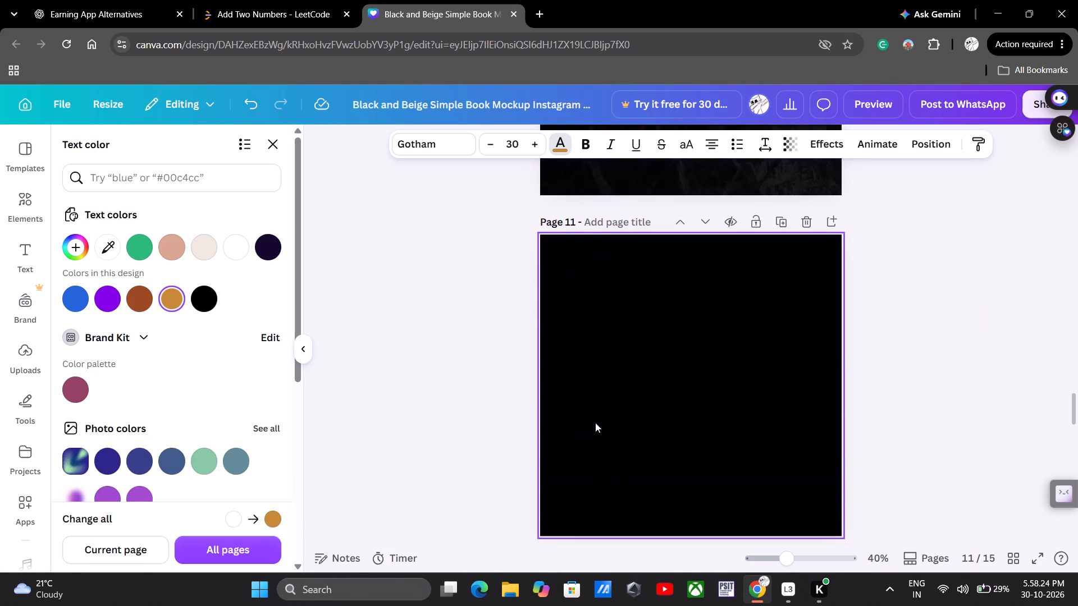
pyautogui.scroll(-3, 595, 423)
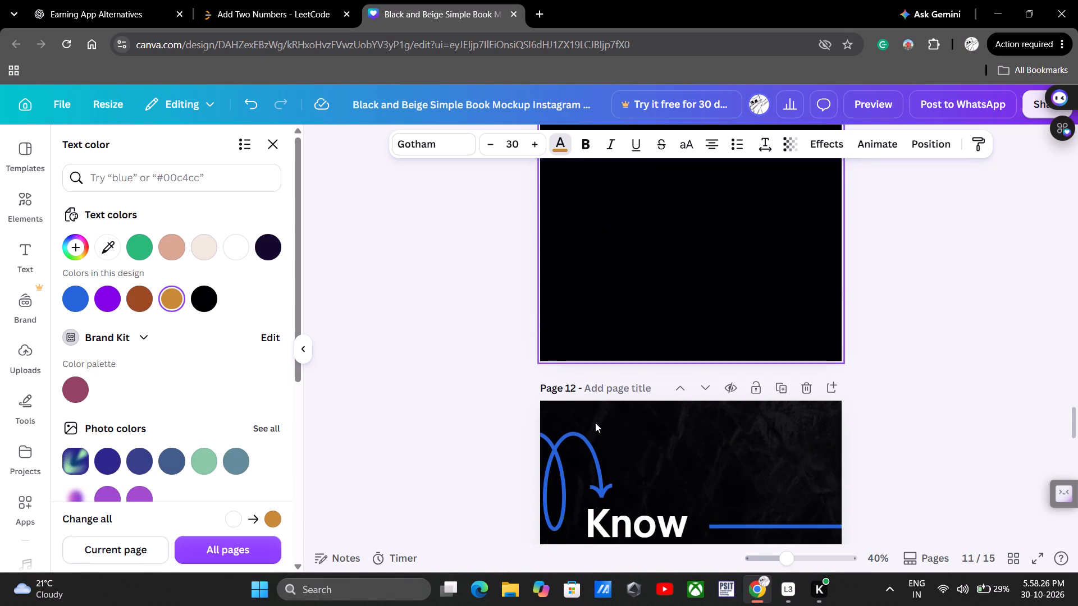
pyautogui.scroll(-1, 595, 423)
pyautogui.scroll(2, 595, 423)
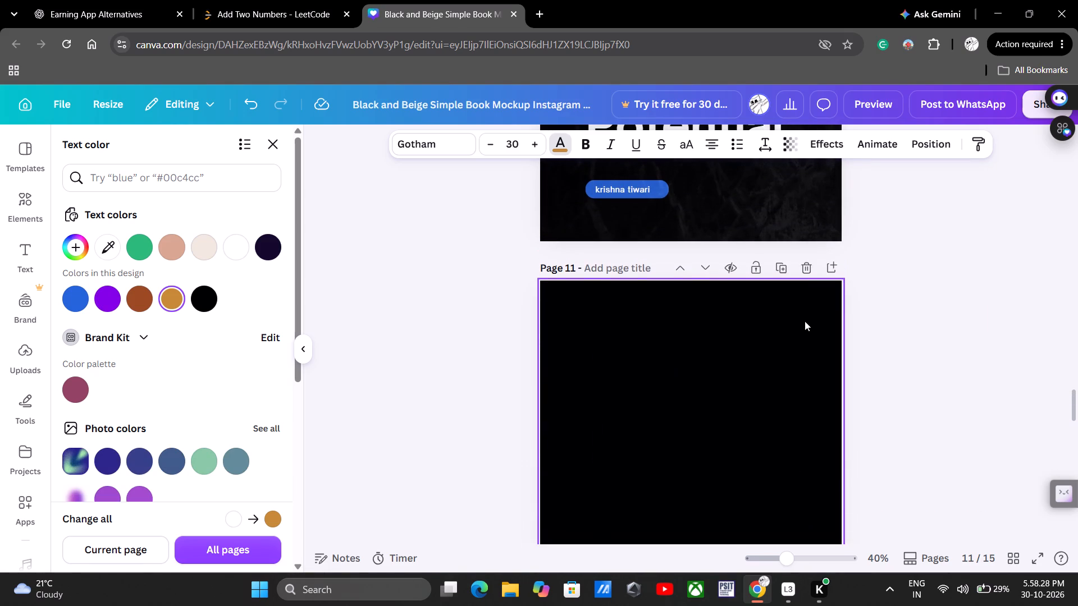
pyautogui.click(802, 265)
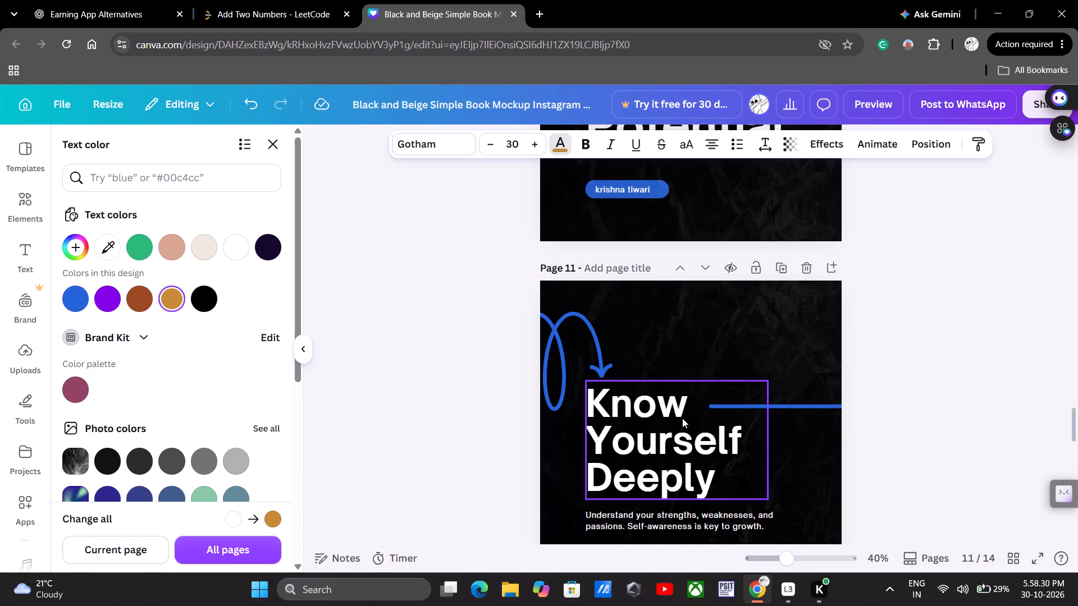
# Recolor the body text under the "Know Yourself Deeply" heading on page 11 to gray orange (#c88a36).
pyautogui.scroll(-1, 682, 418)
pyautogui.click(666, 366)
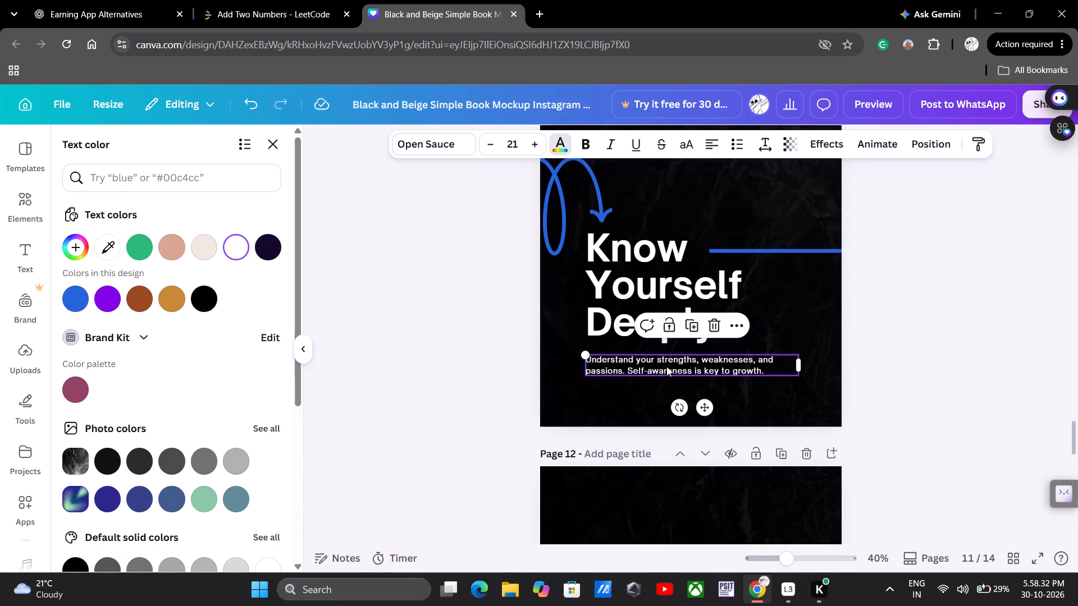
pyautogui.click(182, 295)
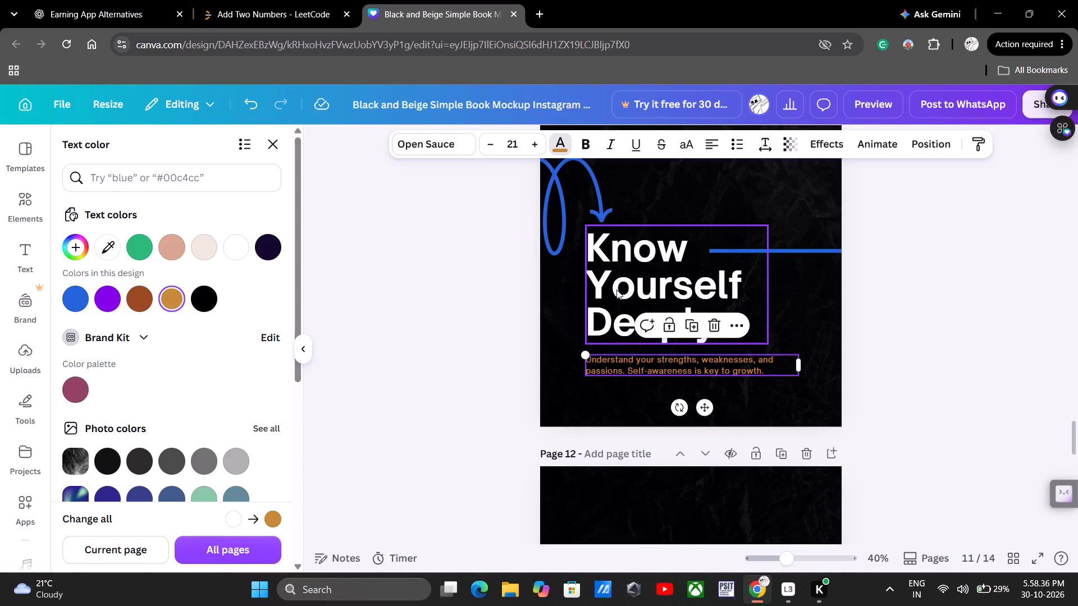
# Recolor the body text under the "Set Clear Goals" heading on page 12 to gray orange (#c88a36).
pyautogui.scroll(-2, 616, 290)
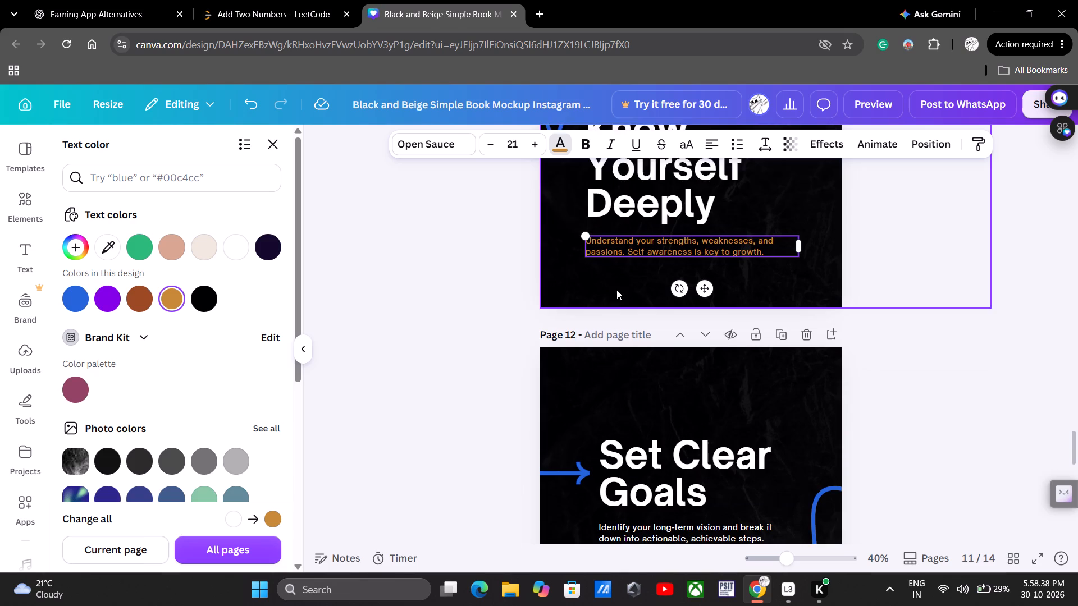
pyautogui.scroll(-2, 616, 290)
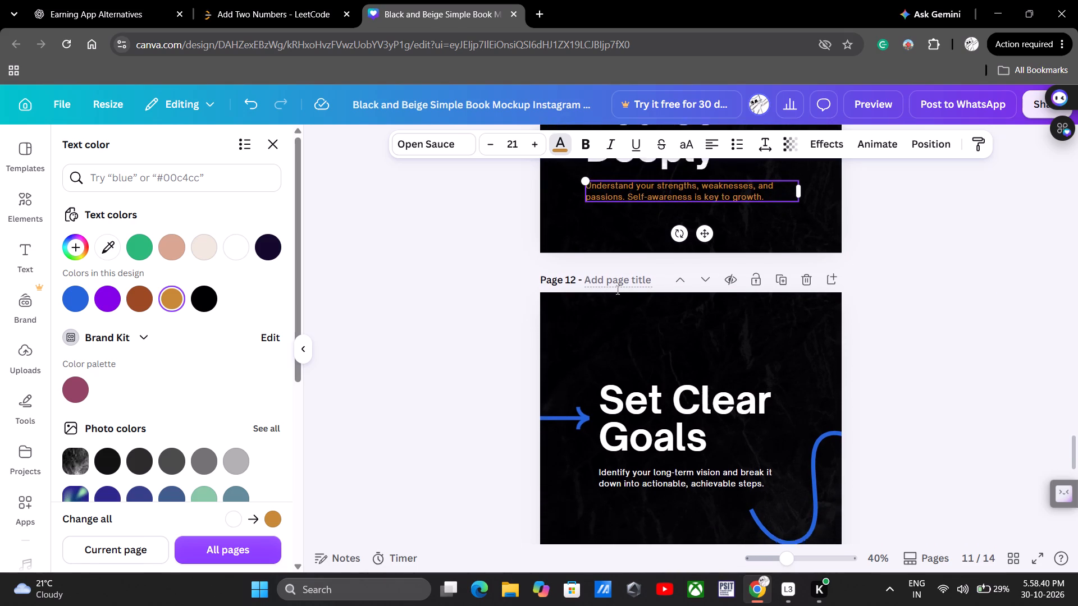
pyautogui.scroll(-1, 616, 290)
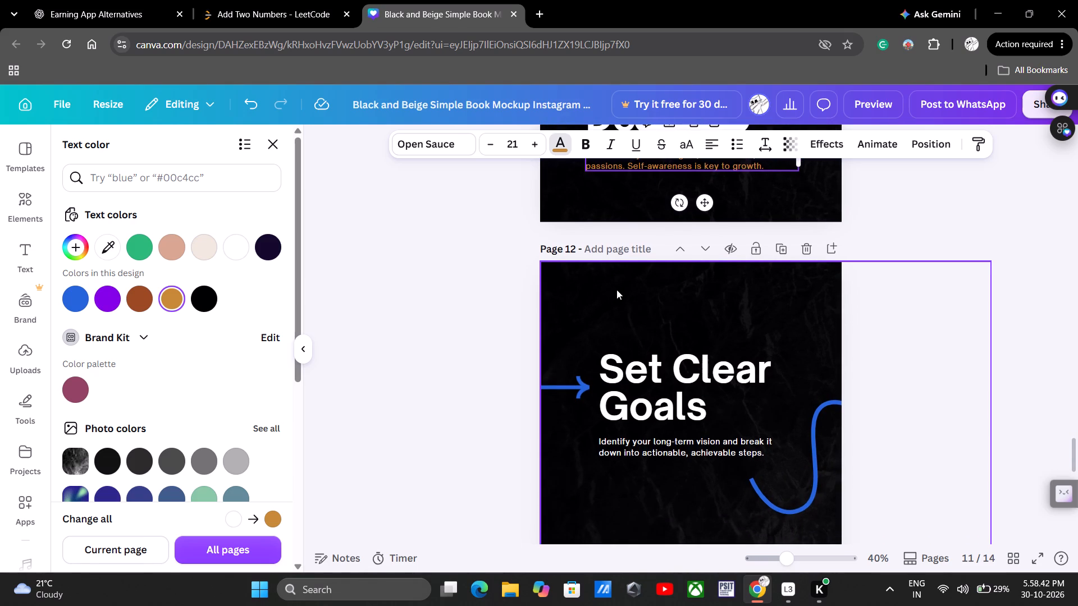
pyautogui.scroll(-2, 616, 290)
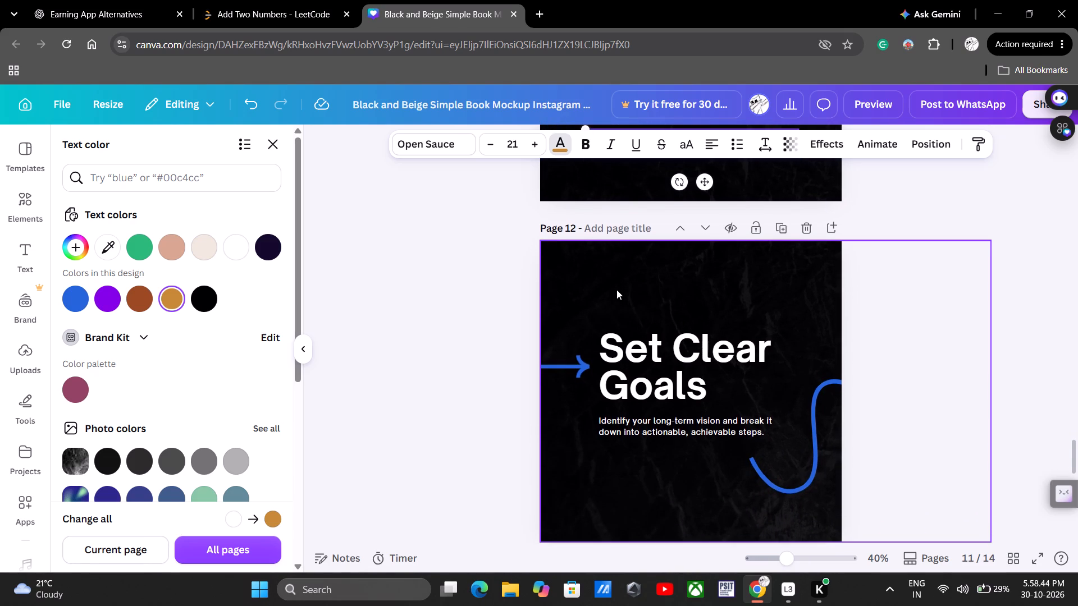
pyautogui.scroll(-2, 616, 290)
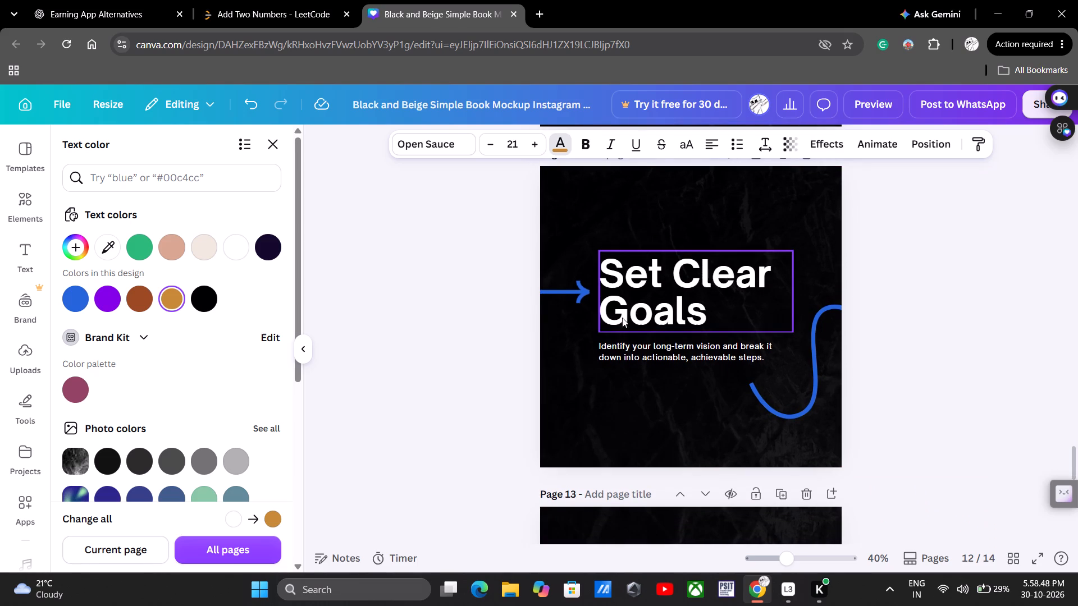
pyautogui.click(614, 345)
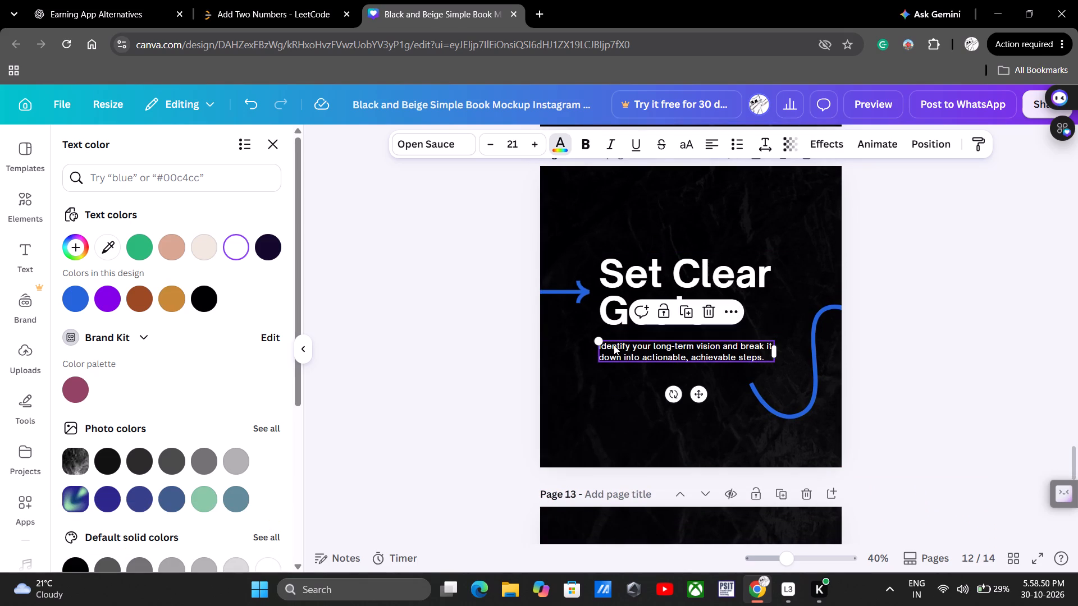
pyautogui.click(176, 301)
# Recolor the body text under the "Build Positive Habits" heading on page 13 to gray orange (#c88a36).
pyautogui.scroll(-1, 565, 416)
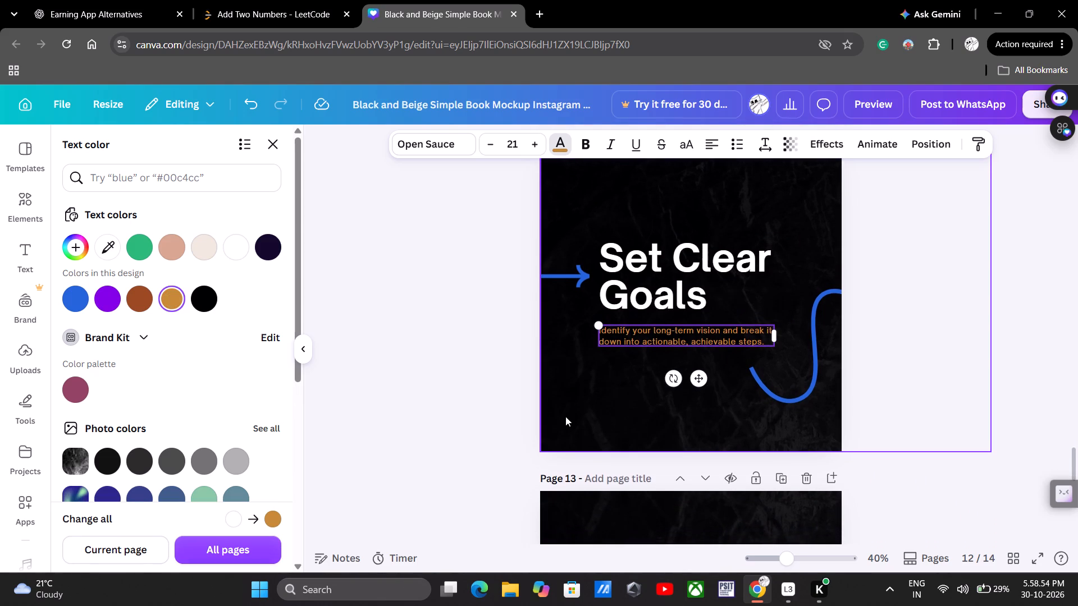
pyautogui.scroll(-1, 565, 416)
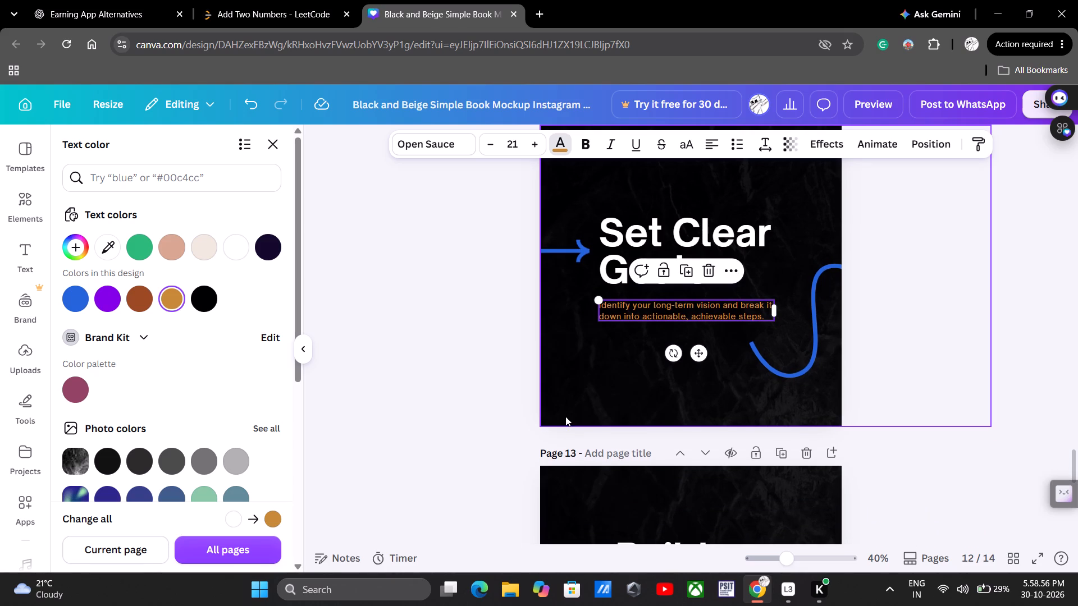
pyautogui.scroll(-2, 565, 416)
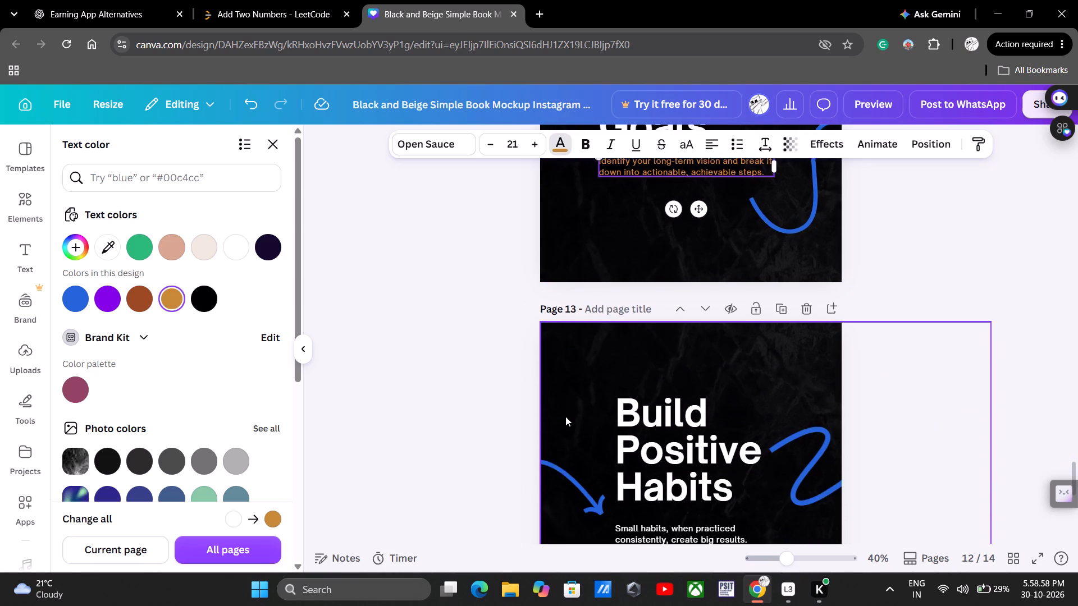
pyautogui.scroll(-1, 565, 416)
pyautogui.click(645, 398)
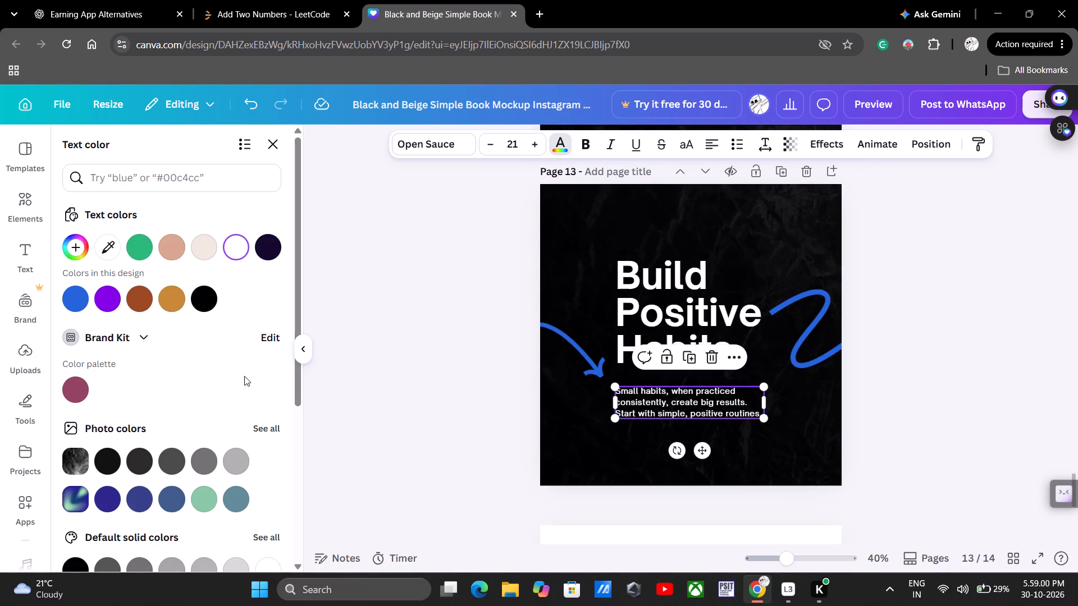
pyautogui.click(170, 303)
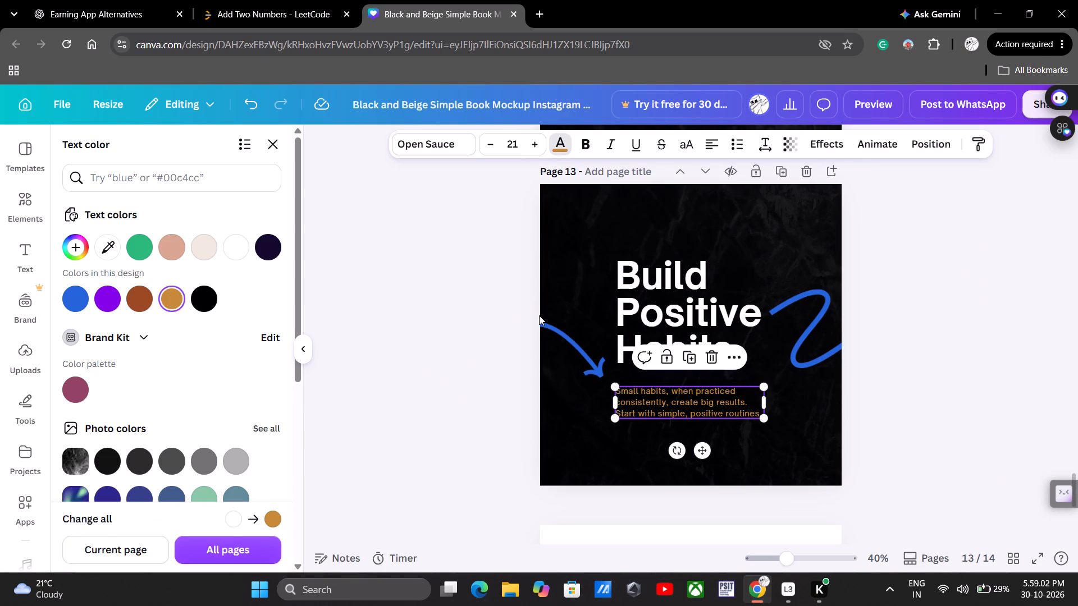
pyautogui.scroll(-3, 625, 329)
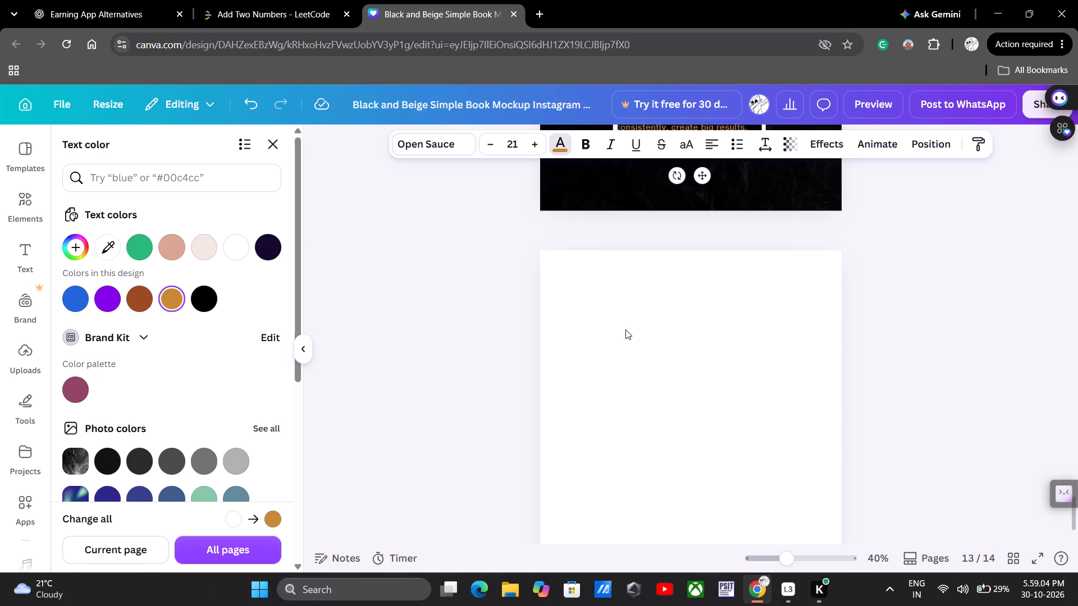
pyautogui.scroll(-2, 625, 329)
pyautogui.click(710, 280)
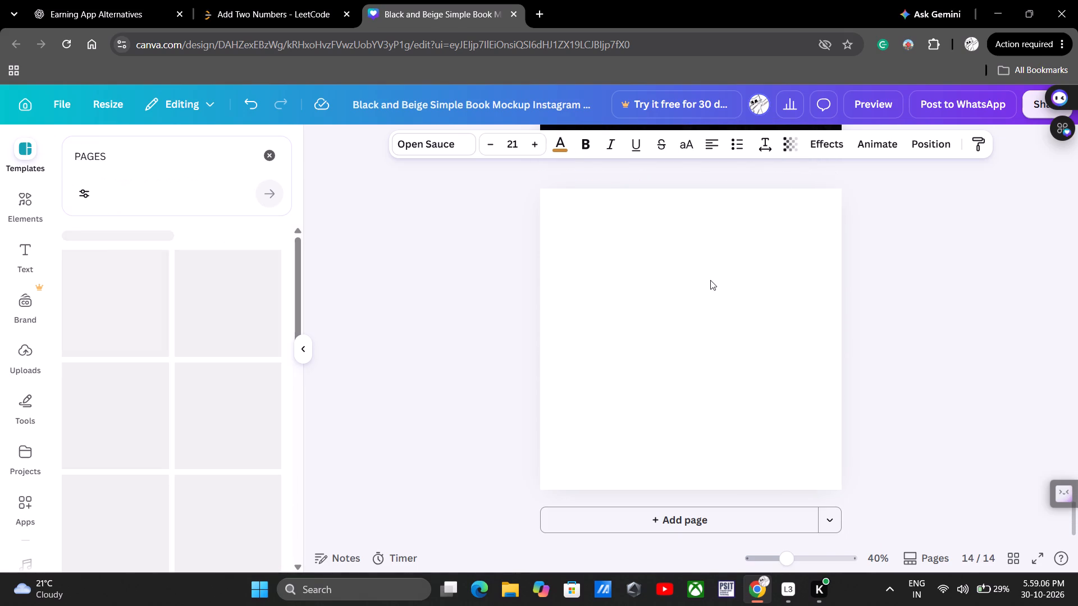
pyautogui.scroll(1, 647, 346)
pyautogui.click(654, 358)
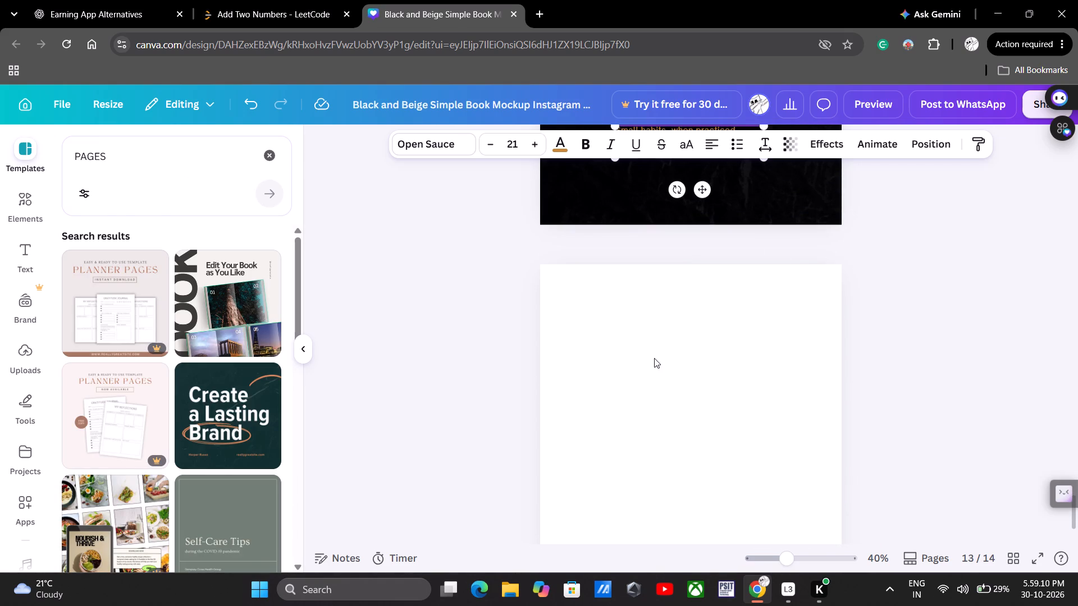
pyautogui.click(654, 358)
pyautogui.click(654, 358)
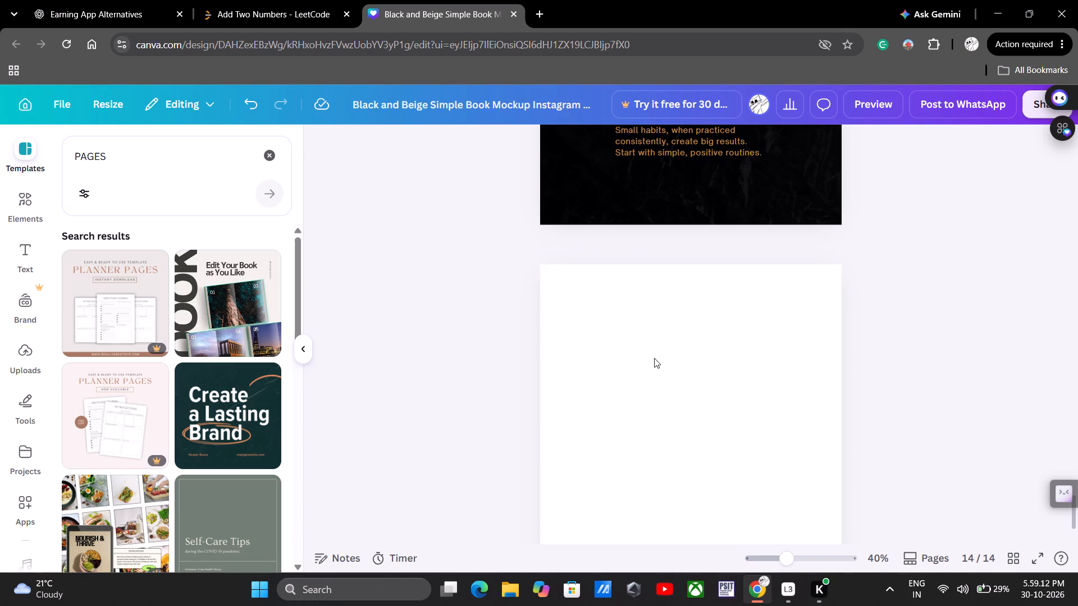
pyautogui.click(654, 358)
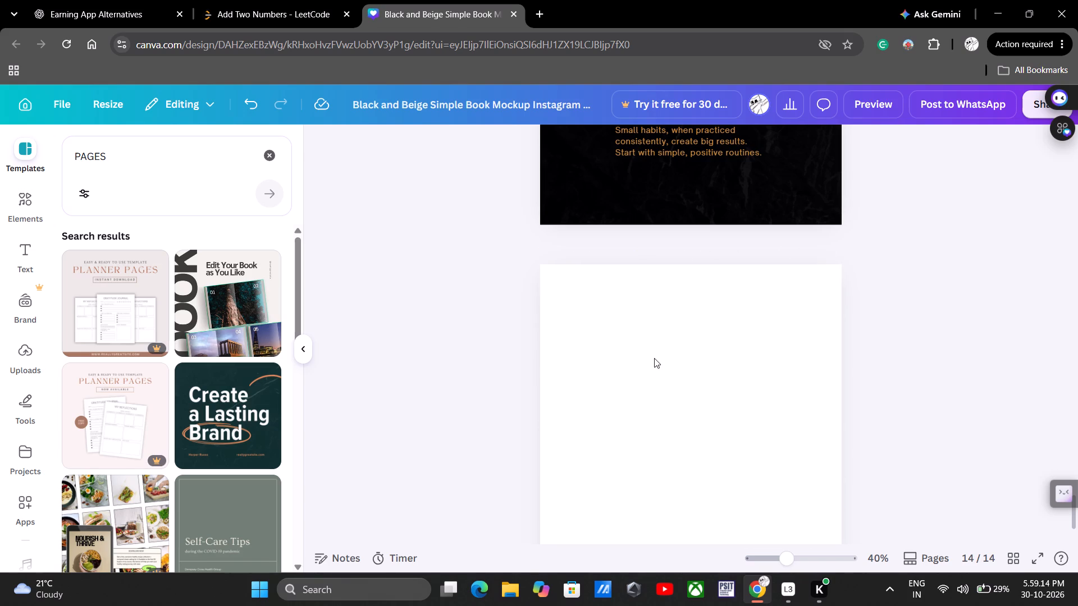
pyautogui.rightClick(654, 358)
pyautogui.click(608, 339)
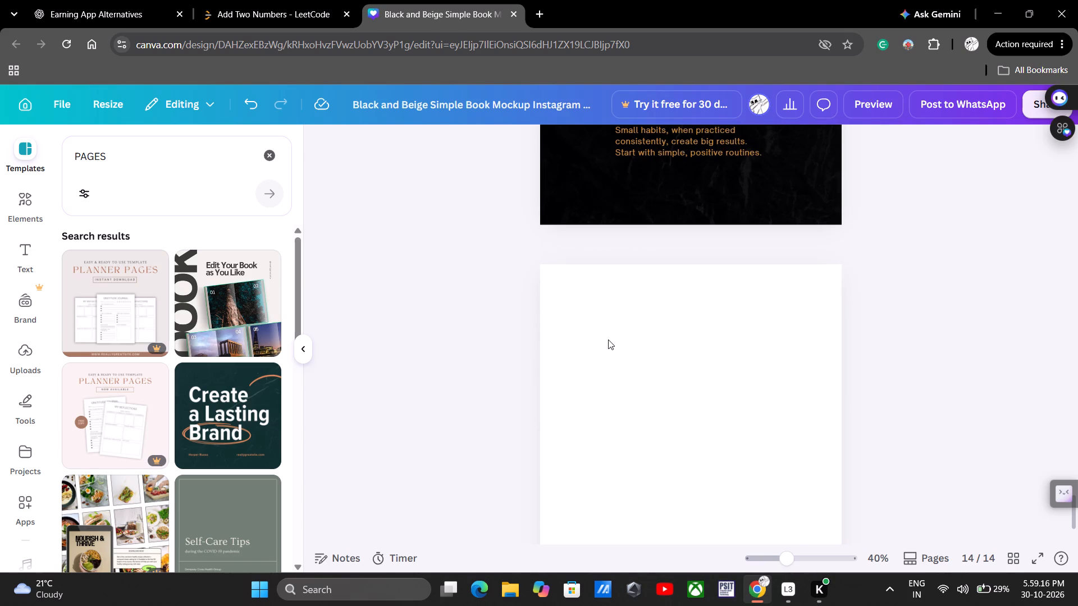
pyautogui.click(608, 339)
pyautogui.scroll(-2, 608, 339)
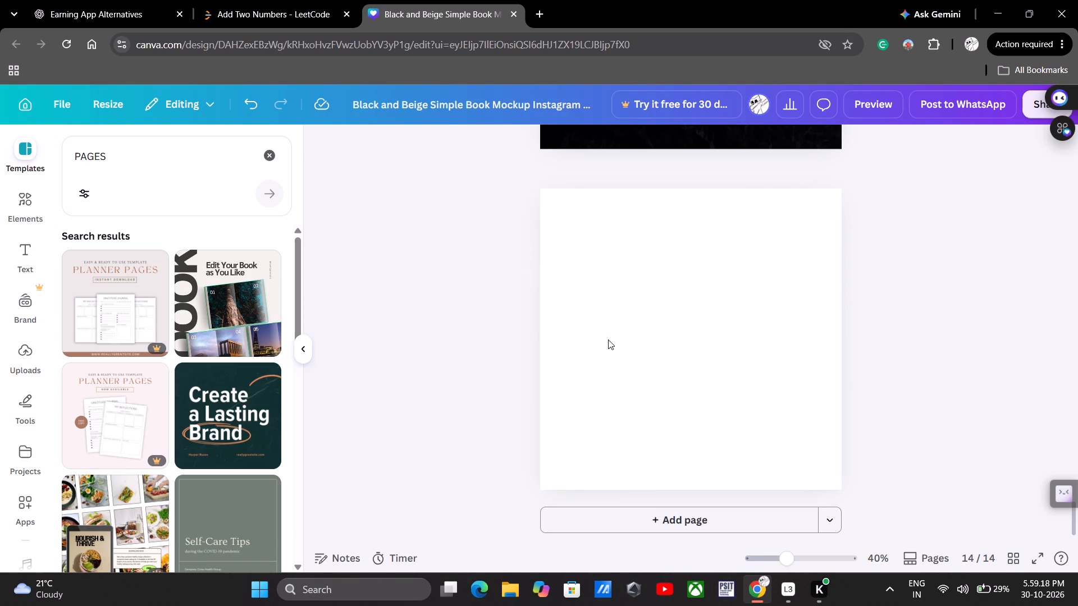
# Apply the Rise animation to the blue looping arrow above the "Know Yourself Deeply" heading on page 11.
pyautogui.scroll(6, 608, 339)
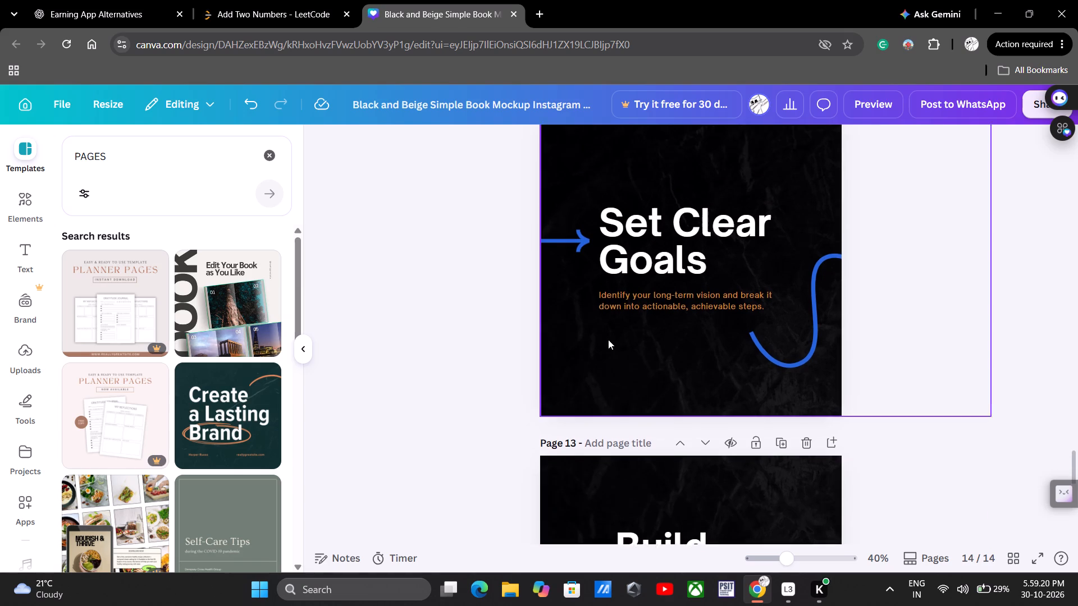
pyautogui.scroll(4, 608, 339)
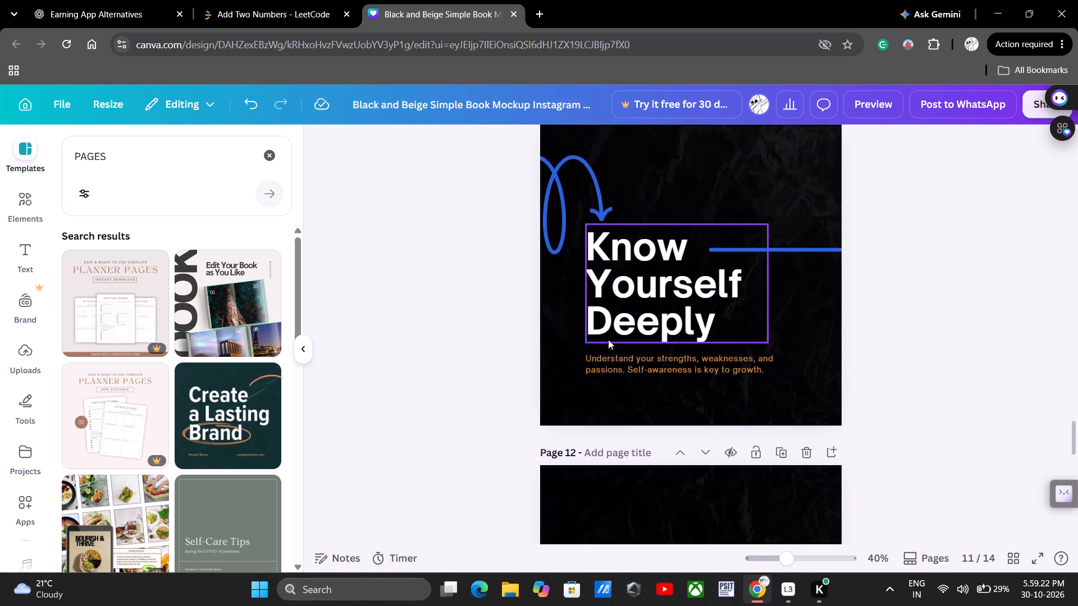
pyautogui.scroll(3, 608, 339)
pyautogui.scroll(-1, 608, 339)
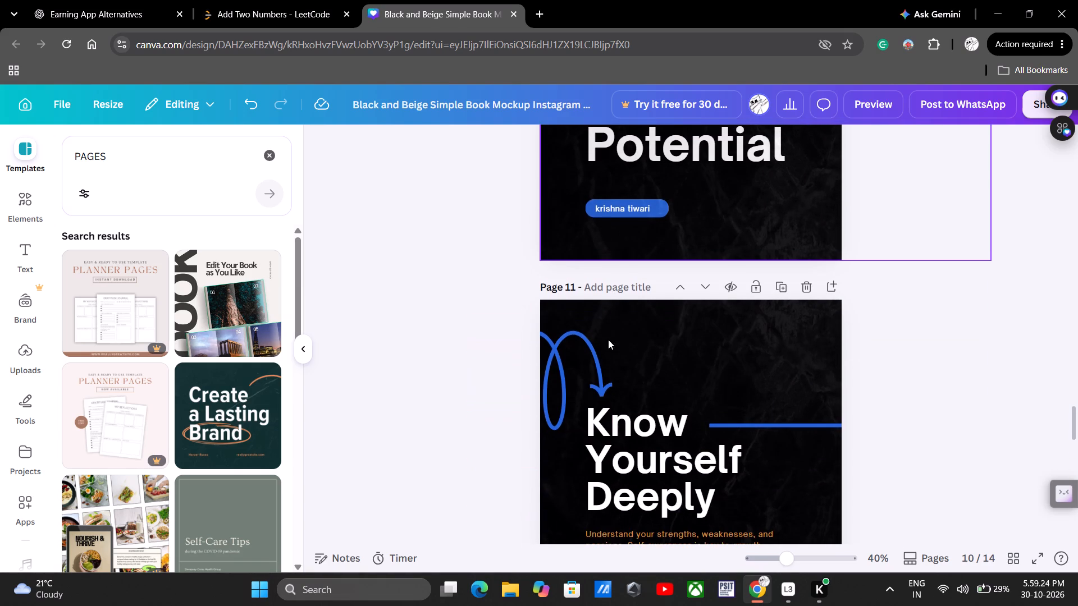
pyautogui.click(573, 357)
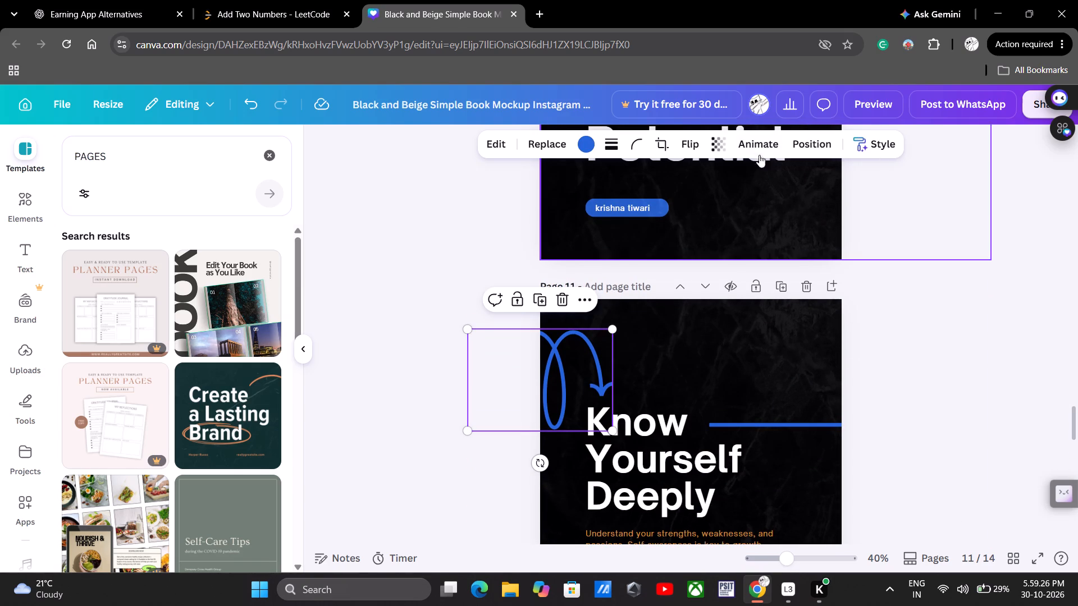
pyautogui.click(757, 144)
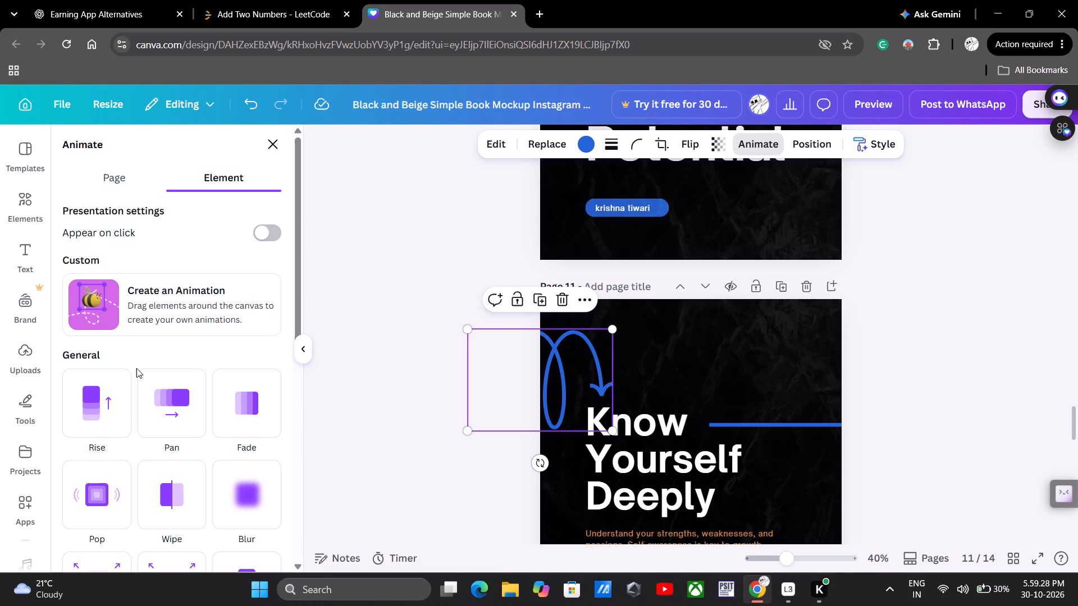
pyautogui.click(99, 415)
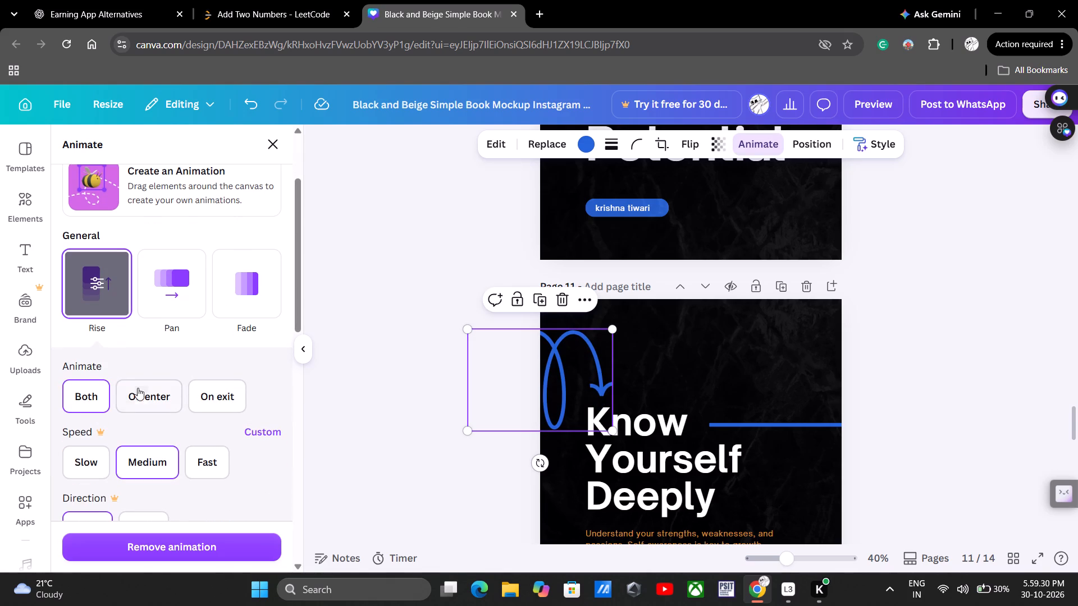
# Switch the blue looping arrow above the "Know Yourself Deeply" heading on page 11 to the Pan animation.
pyautogui.click(175, 290)
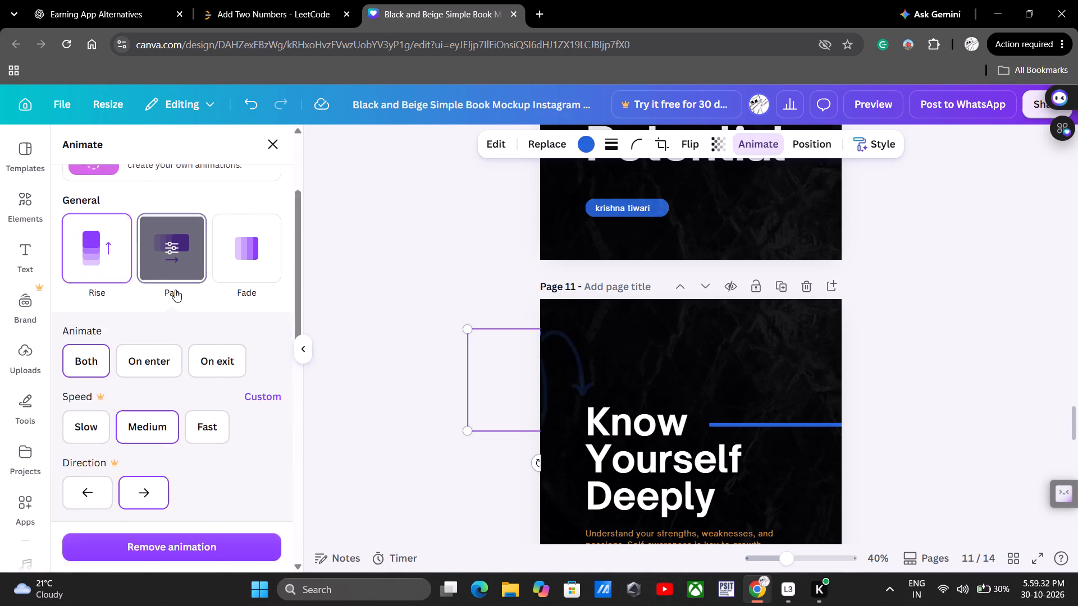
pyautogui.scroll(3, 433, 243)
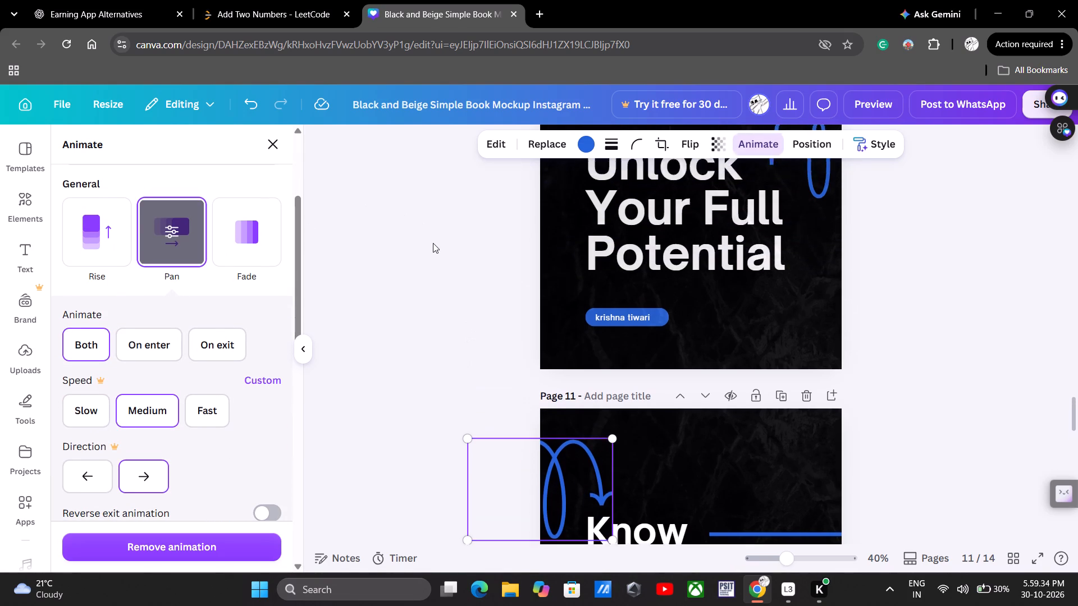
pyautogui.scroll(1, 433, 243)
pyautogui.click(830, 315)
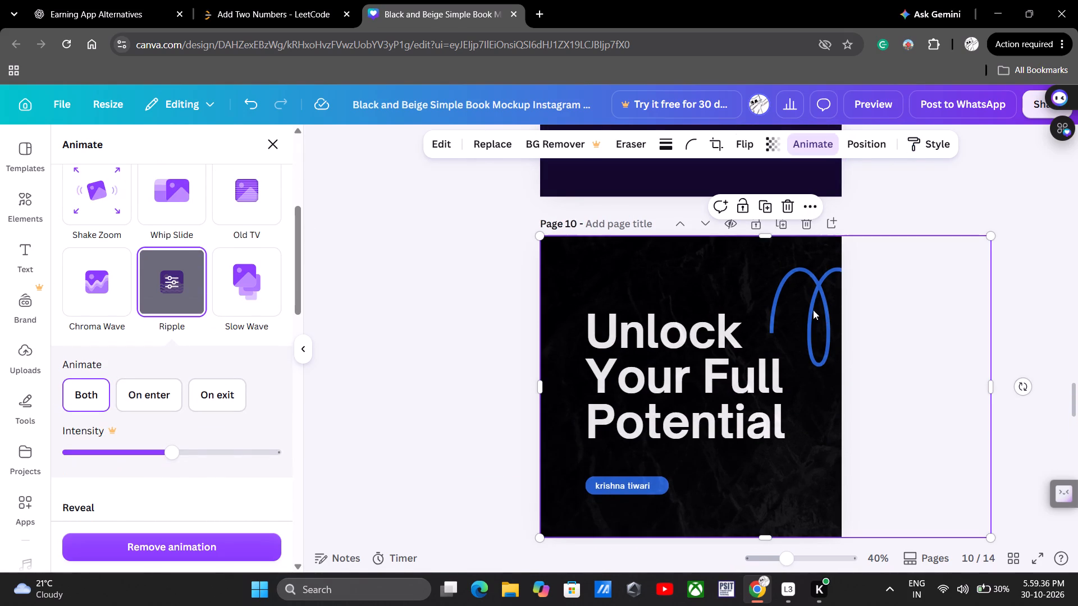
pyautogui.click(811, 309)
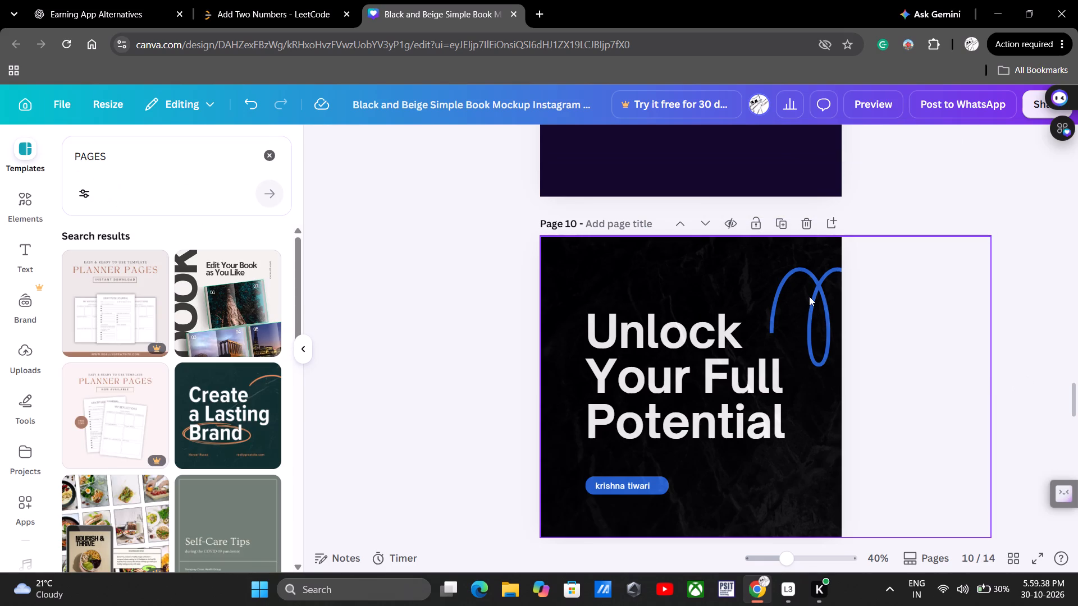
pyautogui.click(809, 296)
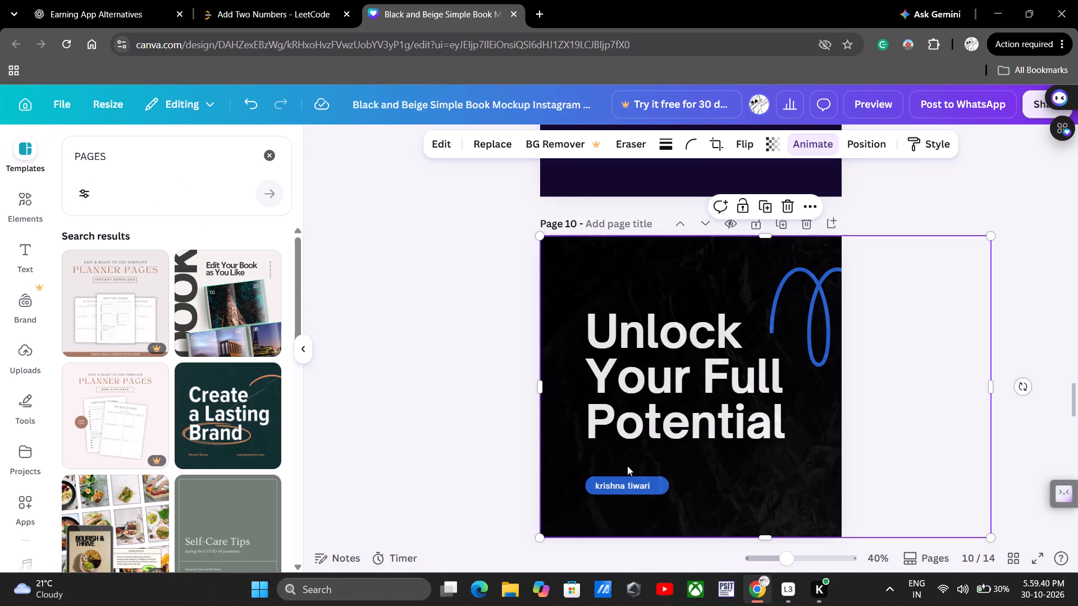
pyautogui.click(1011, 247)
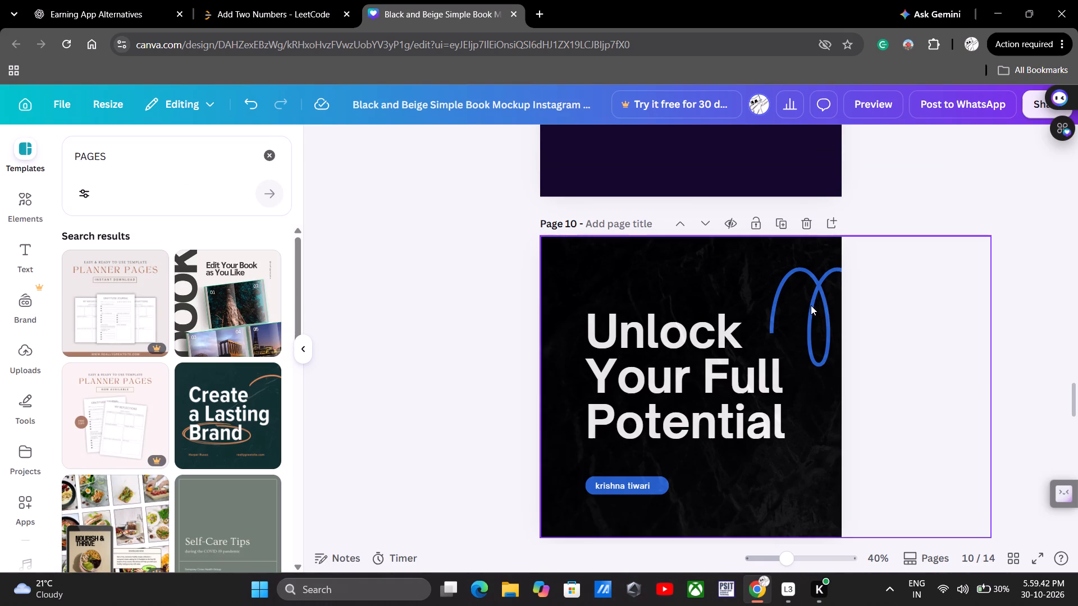
# Apply the Pan animation to the green arrow above the "Let's Grow" heading on page 8.
pyautogui.scroll(3, 744, 305)
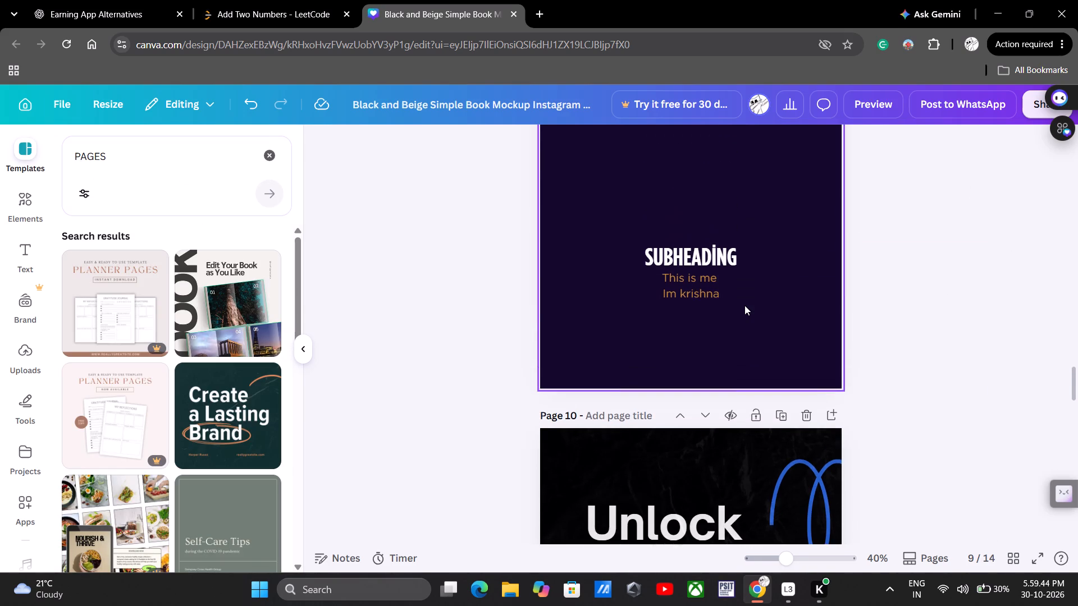
pyautogui.scroll(3, 744, 305)
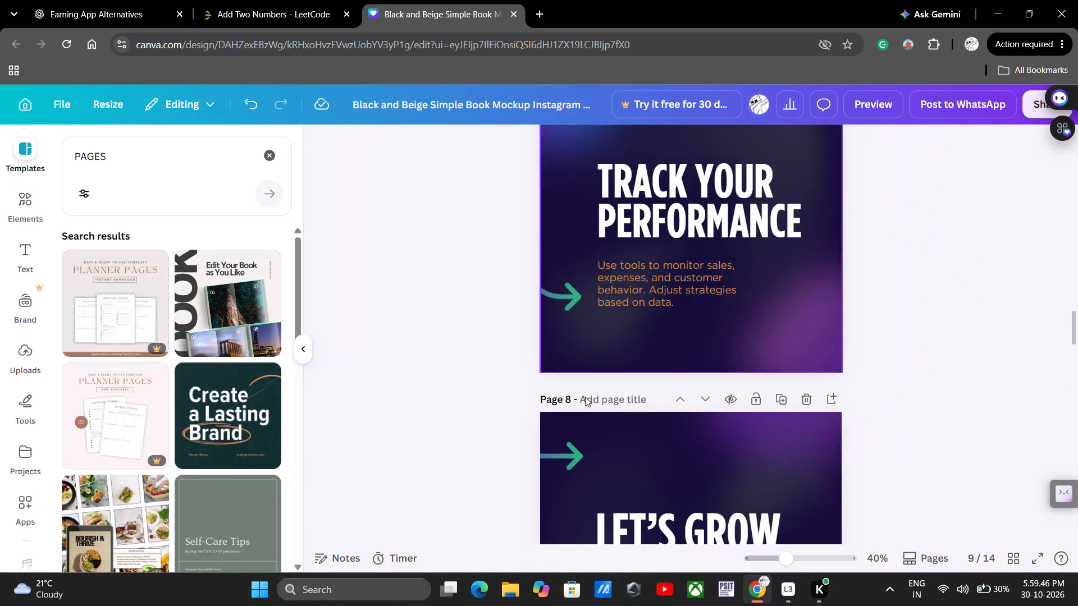
pyautogui.click(553, 457)
pyautogui.click(753, 154)
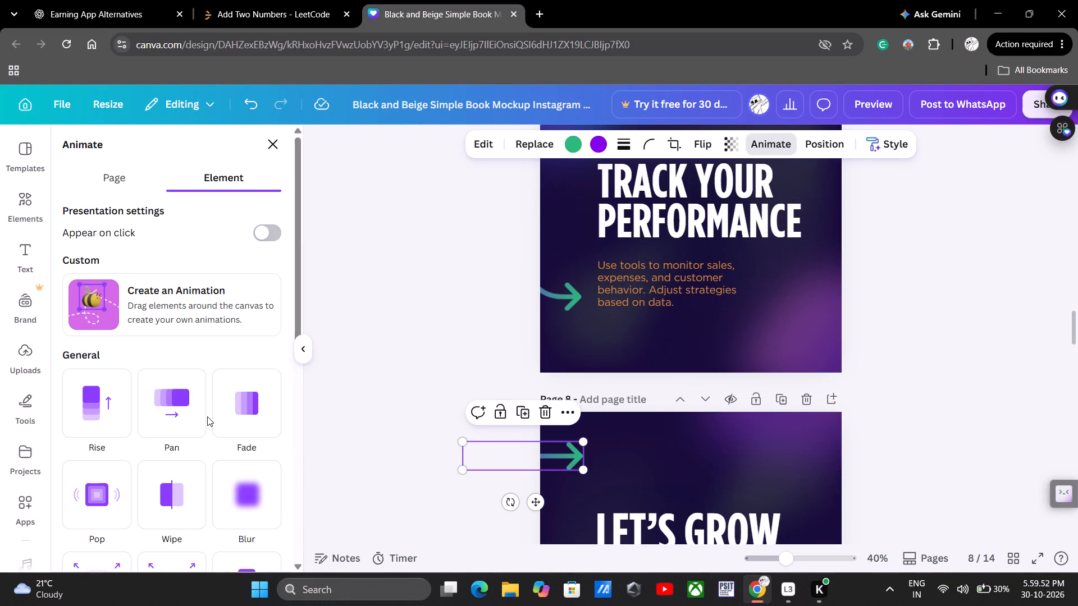
pyautogui.click(187, 407)
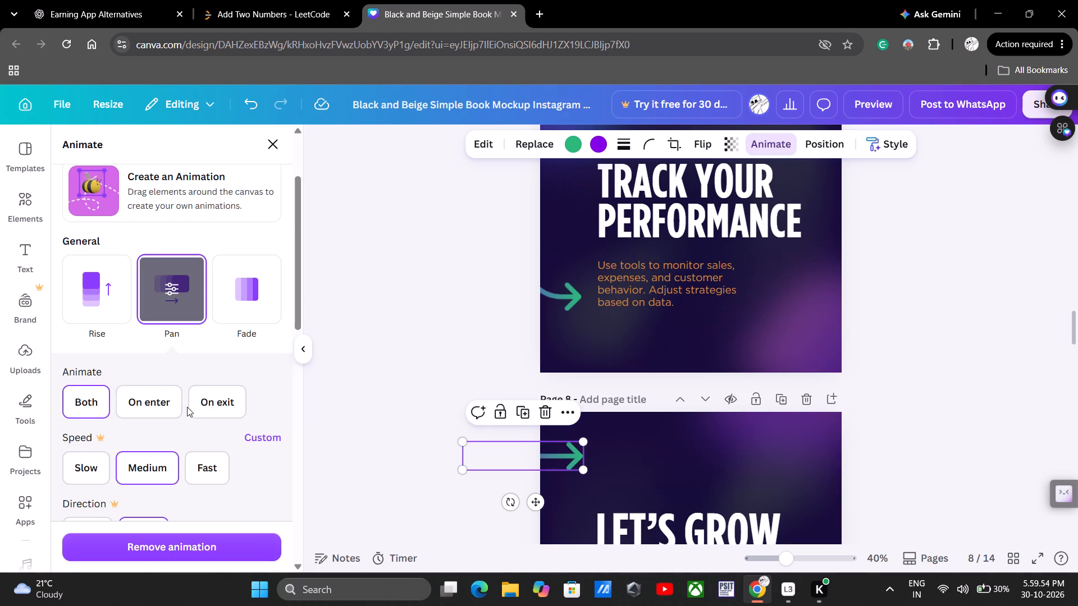
# Apply the Pan animation to the green arrow beside the body text under "Track Your Performance" on page 7.
pyautogui.scroll(2, 187, 407)
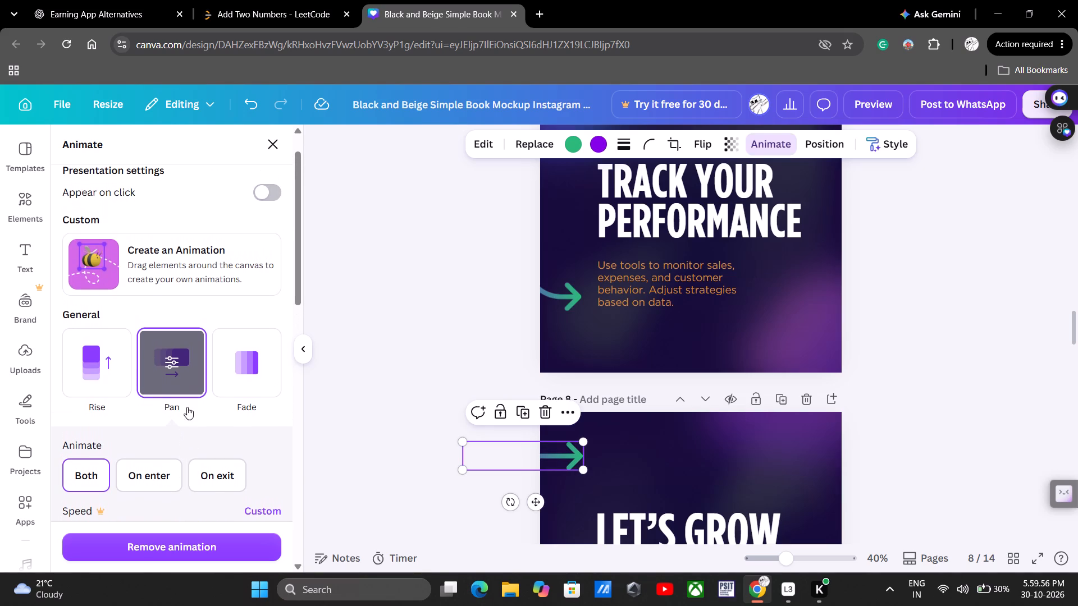
pyautogui.click(561, 293)
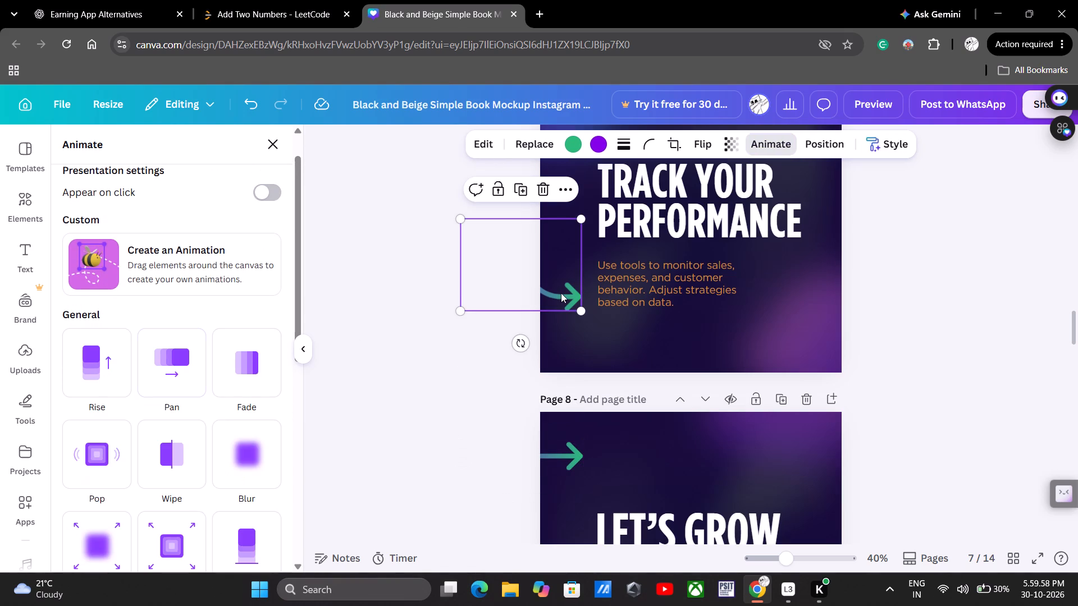
pyautogui.click(165, 374)
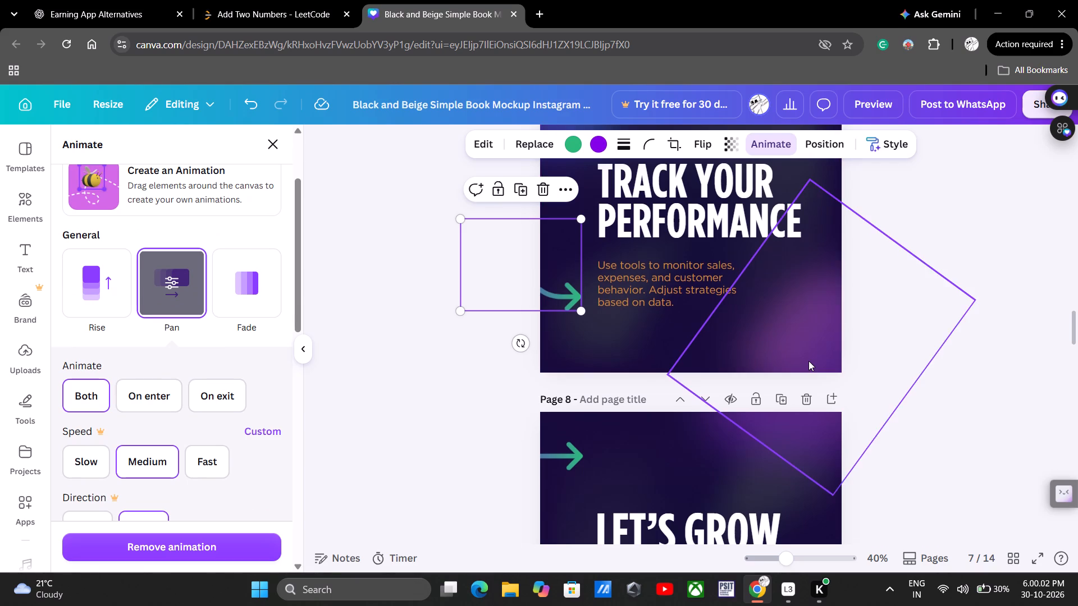
# Apply the Pan animation to the curved purple-to-blue line beside the body text on the "Overview" page, page 6.
pyautogui.scroll(3, 808, 361)
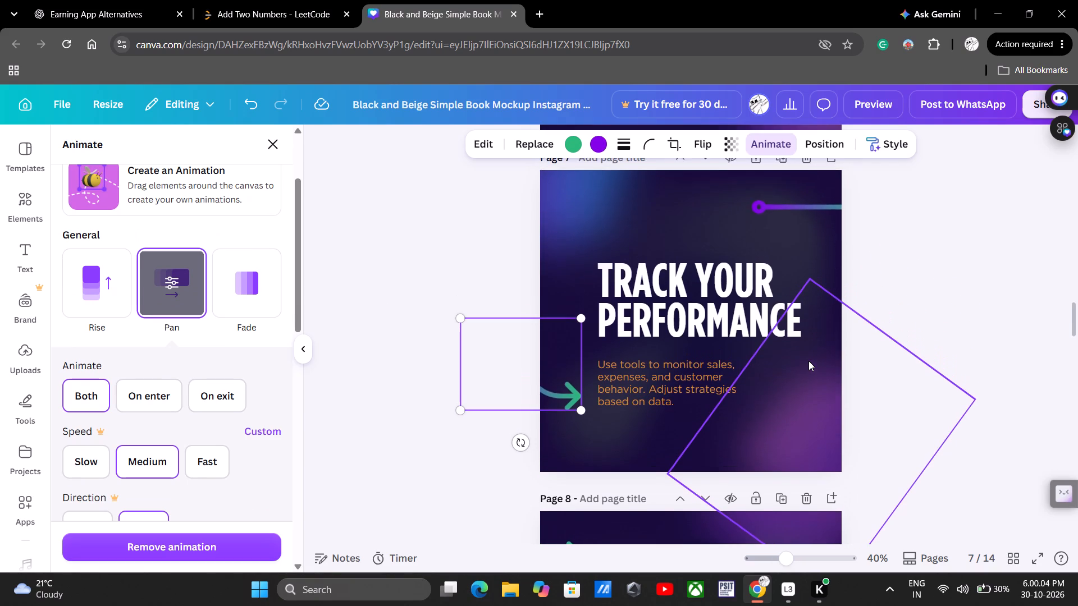
pyautogui.scroll(2, 808, 361)
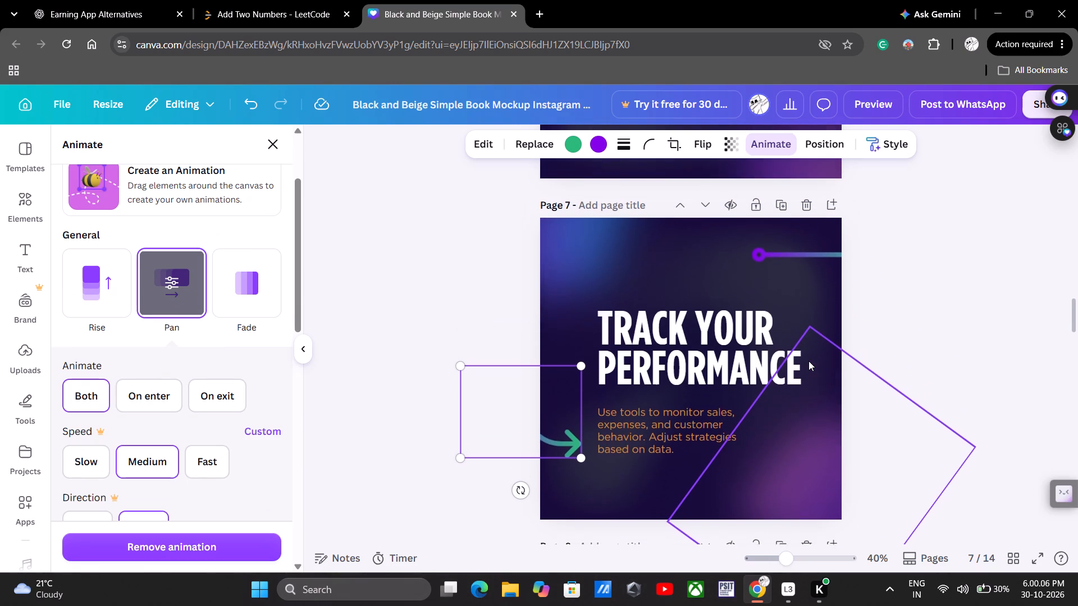
pyautogui.scroll(3, 808, 361)
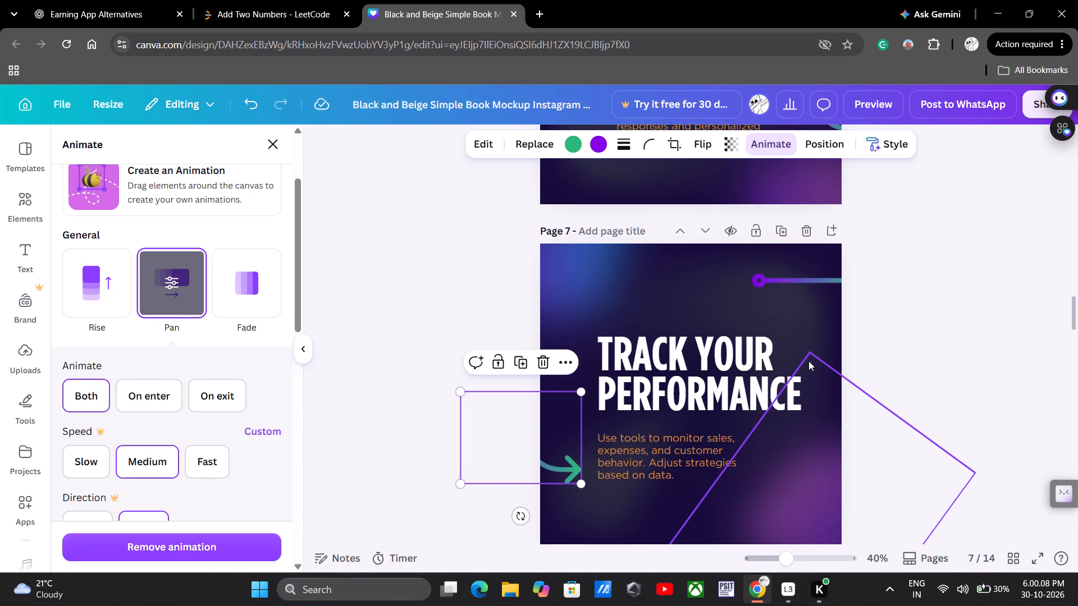
pyautogui.scroll(1, 808, 361)
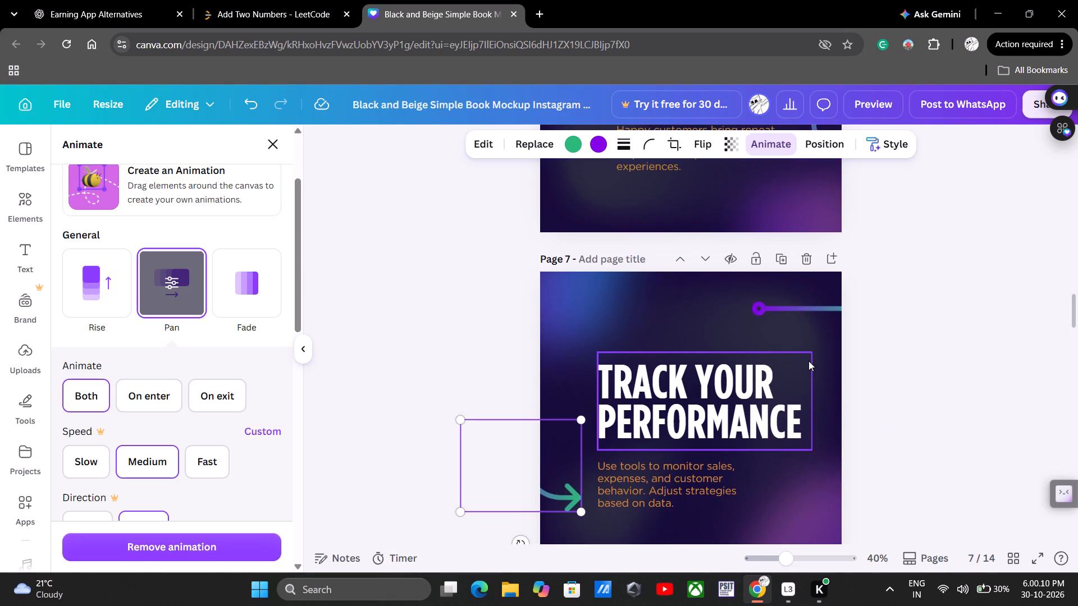
pyautogui.scroll(2, 808, 361)
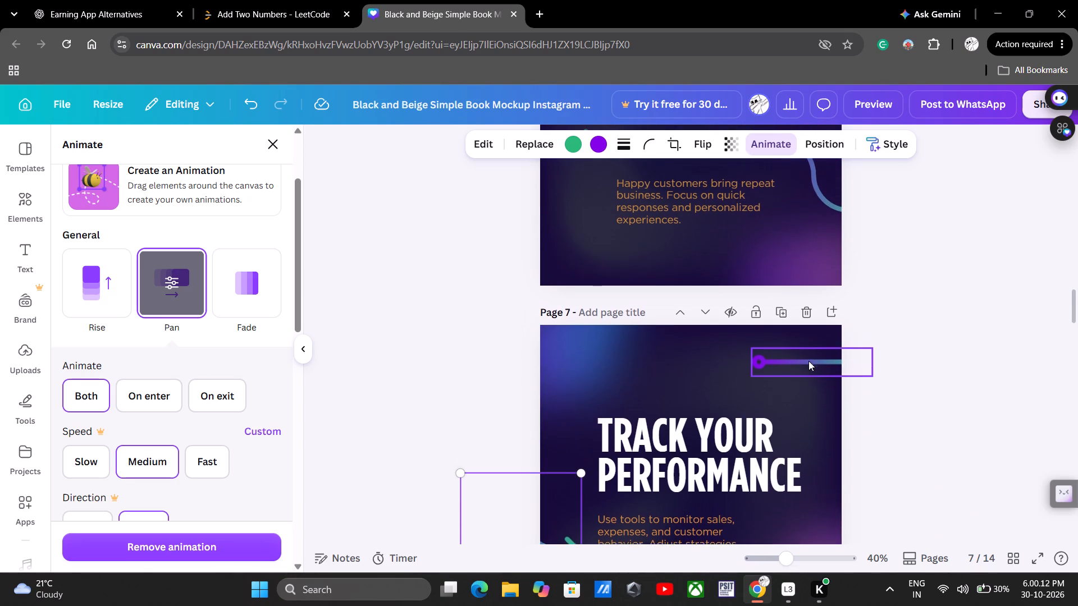
pyautogui.click(808, 361)
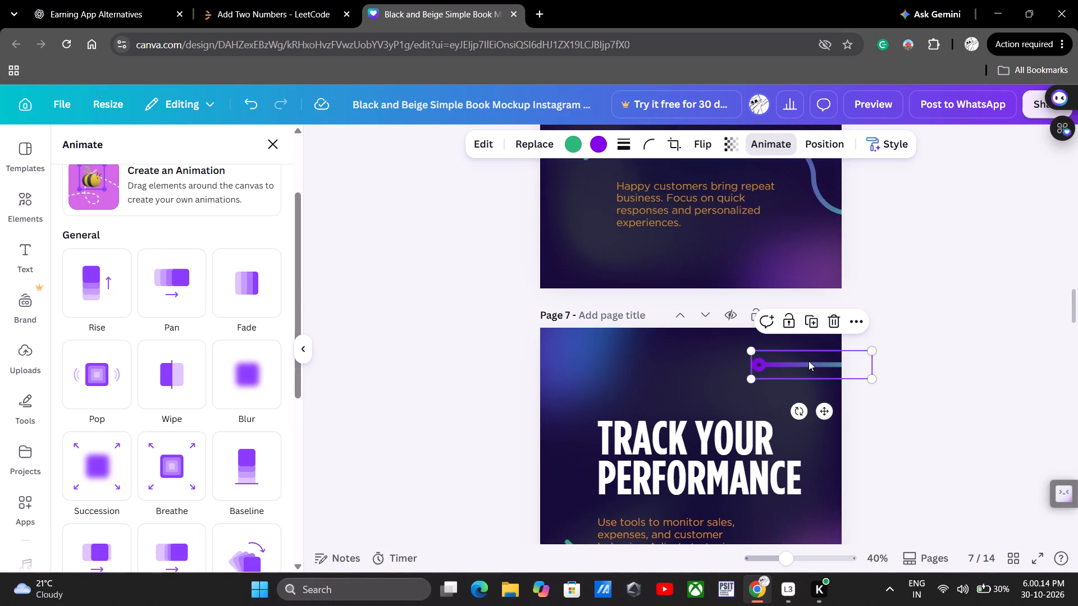
pyautogui.scroll(1, 808, 361)
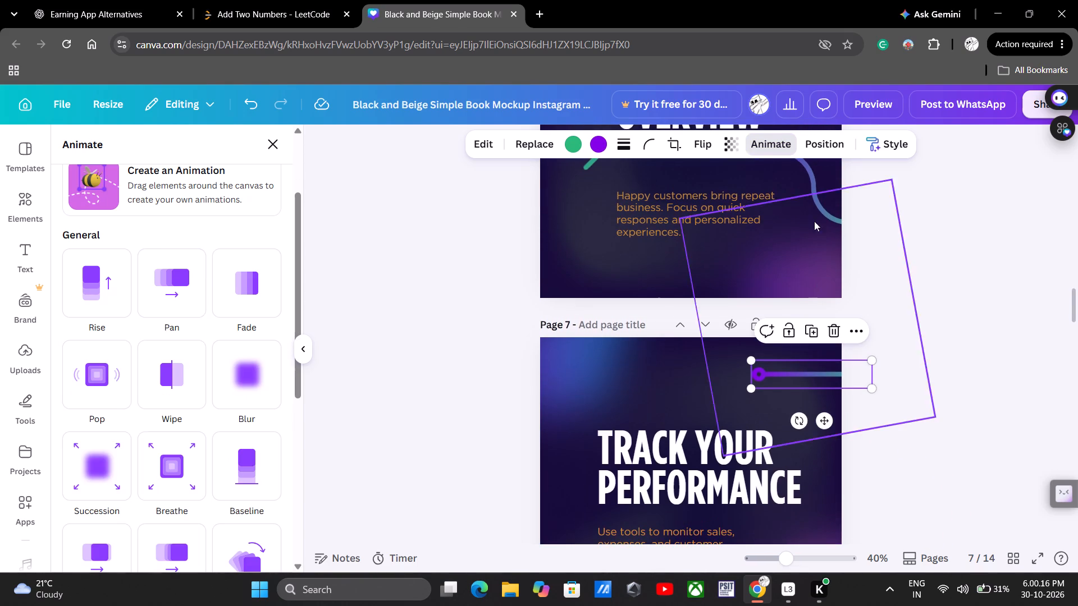
pyautogui.scroll(1, 800, 273)
pyautogui.click(802, 219)
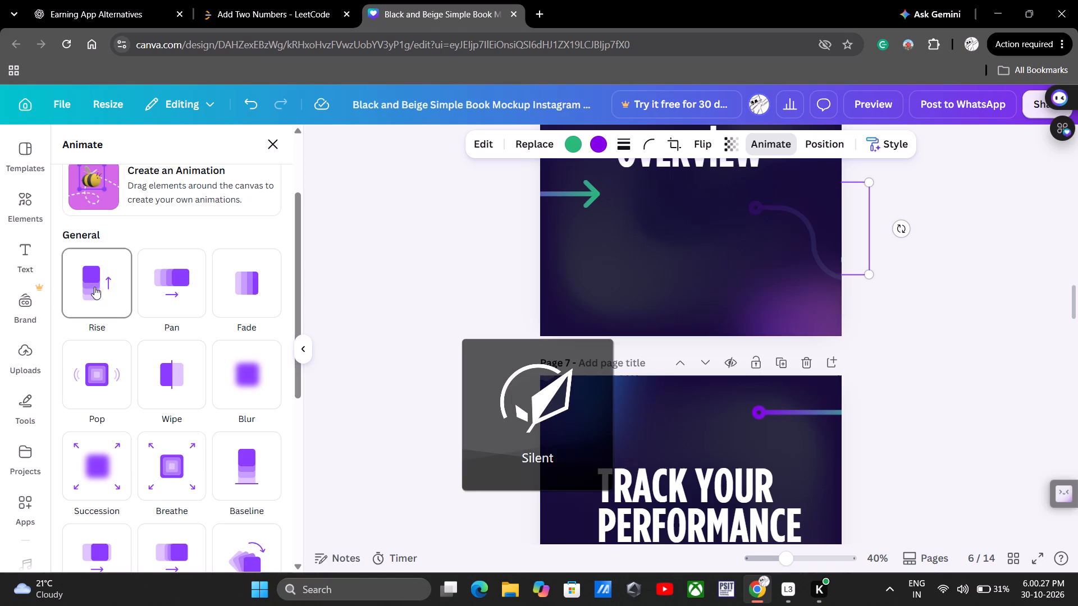
pyautogui.moveTo(94, 287); pyautogui.dragTo(255, 237)
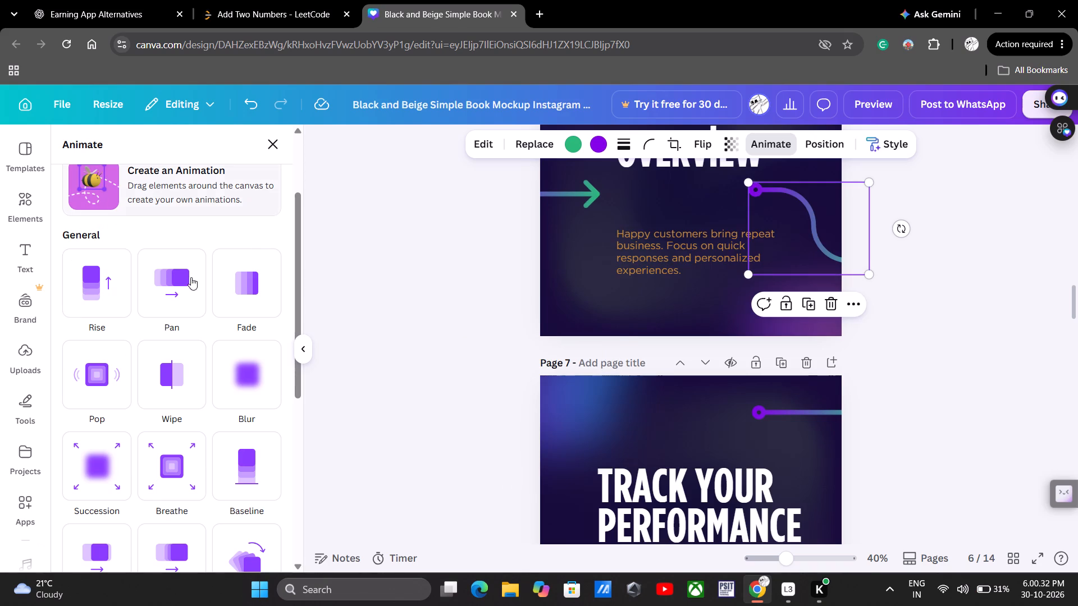
pyautogui.click(171, 280)
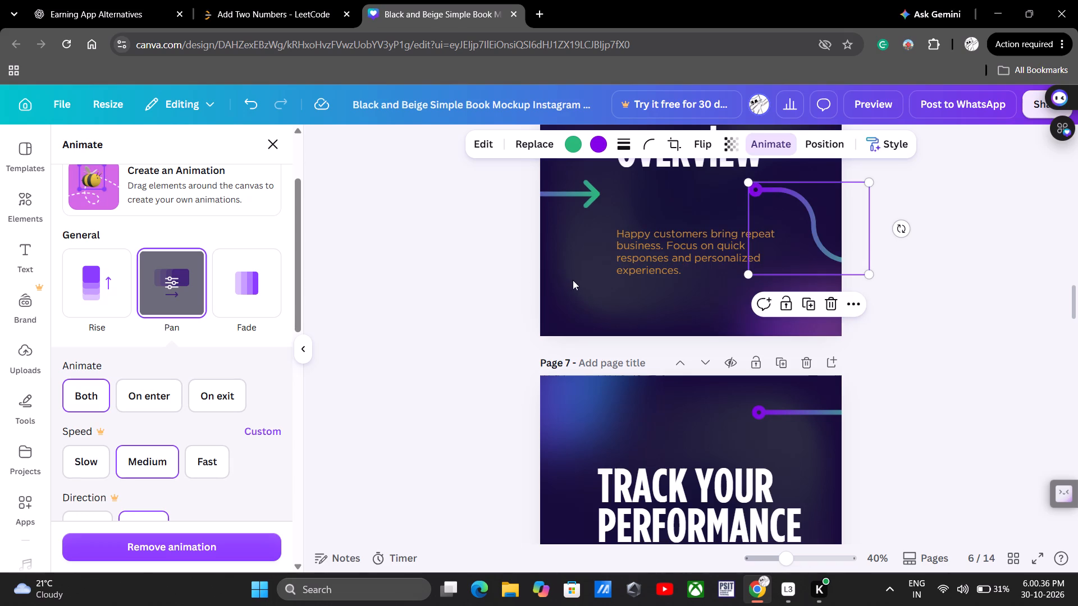
# Check the animation options for the green arrow beside the "Build a Online Presence" heading on page 5.
pyautogui.scroll(1, 647, 220)
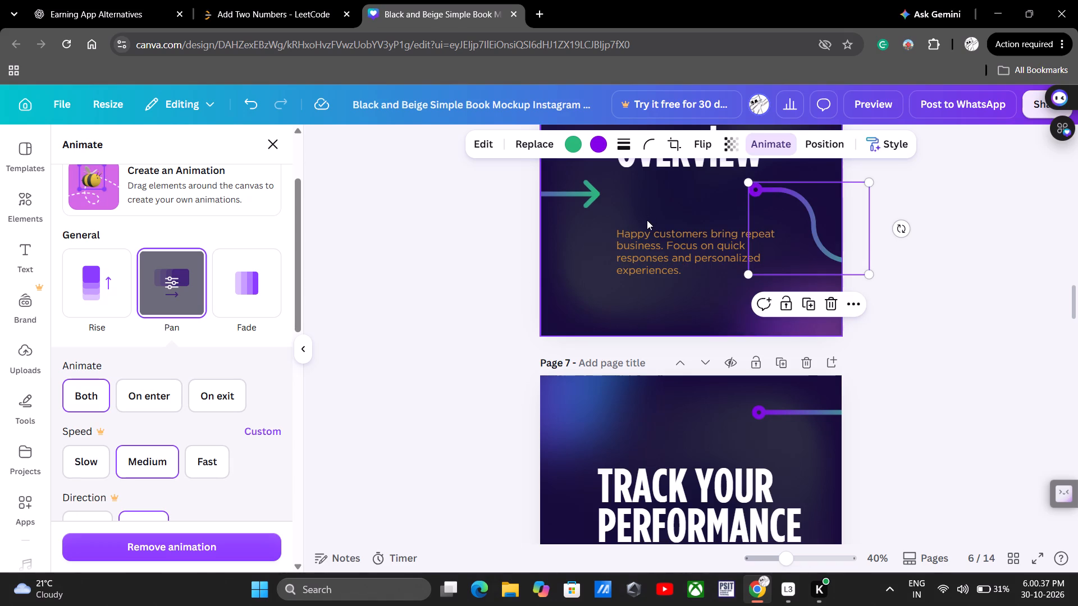
pyautogui.scroll(1, 647, 220)
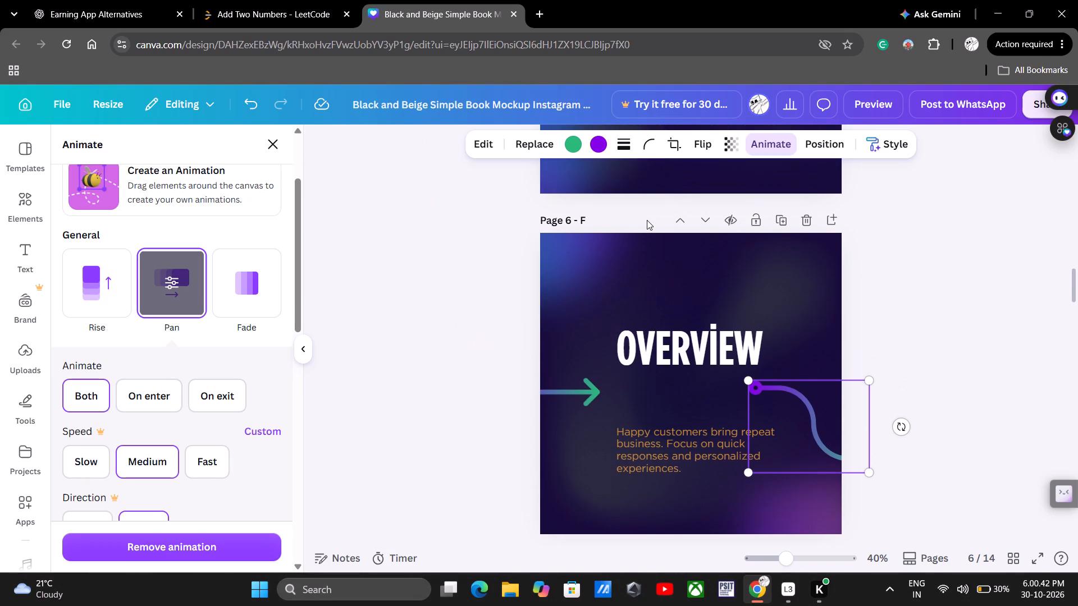
pyautogui.scroll(2, 647, 220)
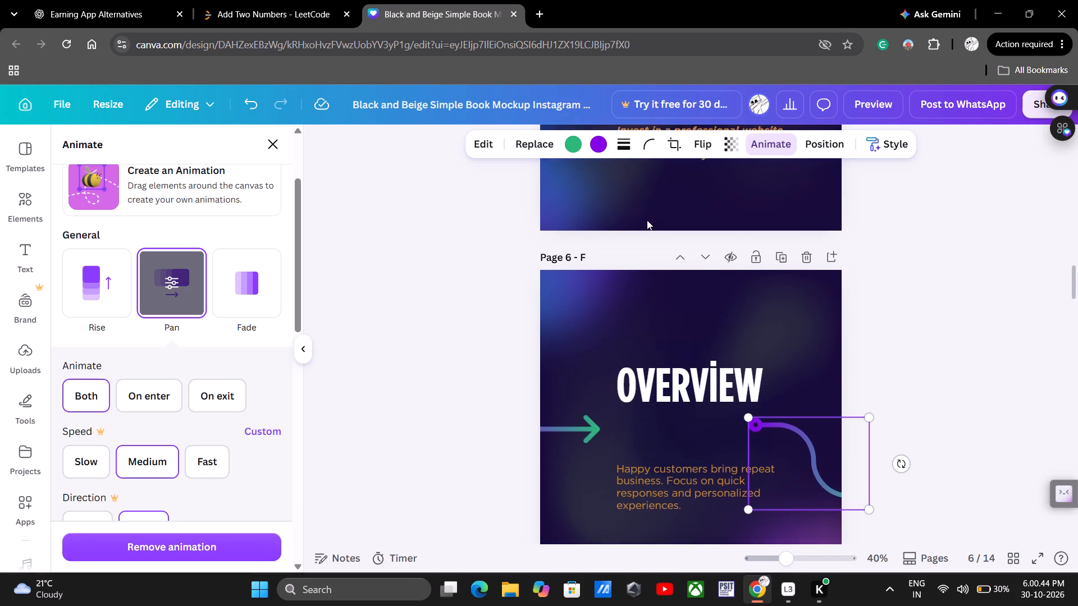
pyautogui.scroll(2, 647, 220)
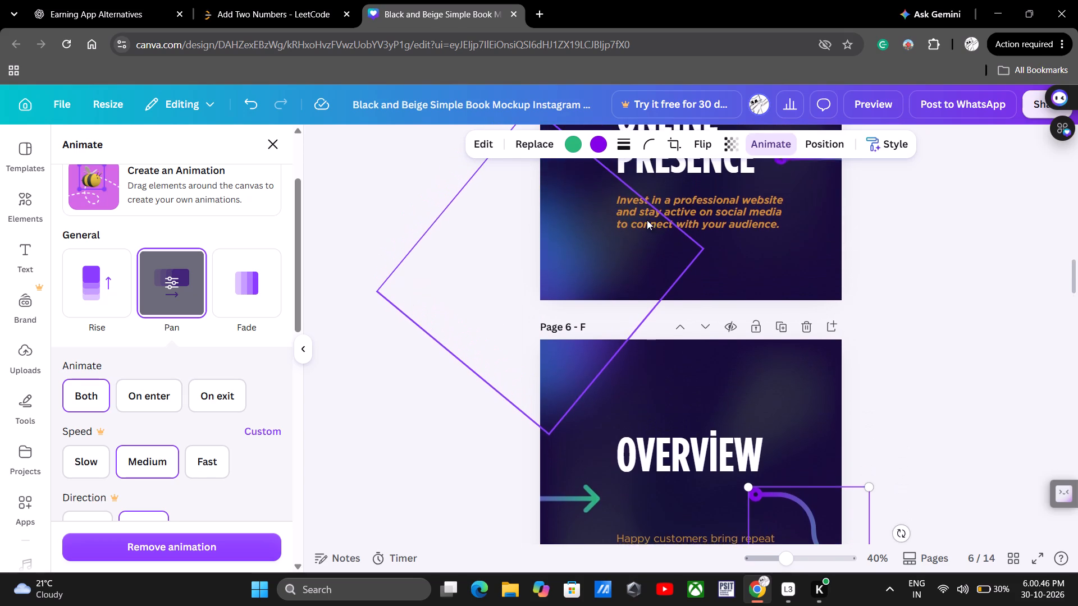
pyautogui.scroll(2, 647, 220)
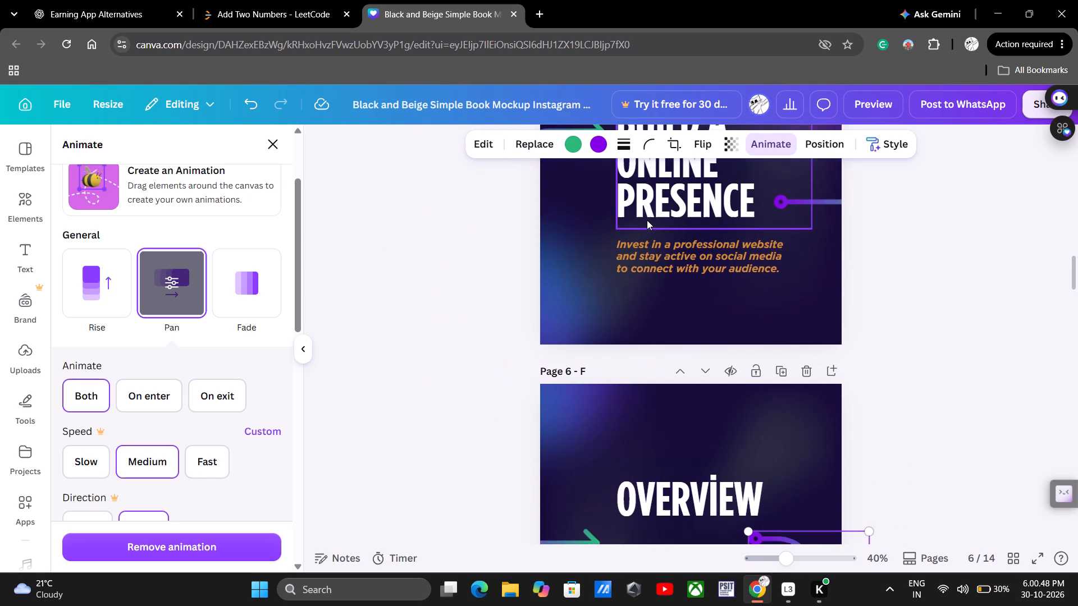
pyautogui.scroll(1, 647, 220)
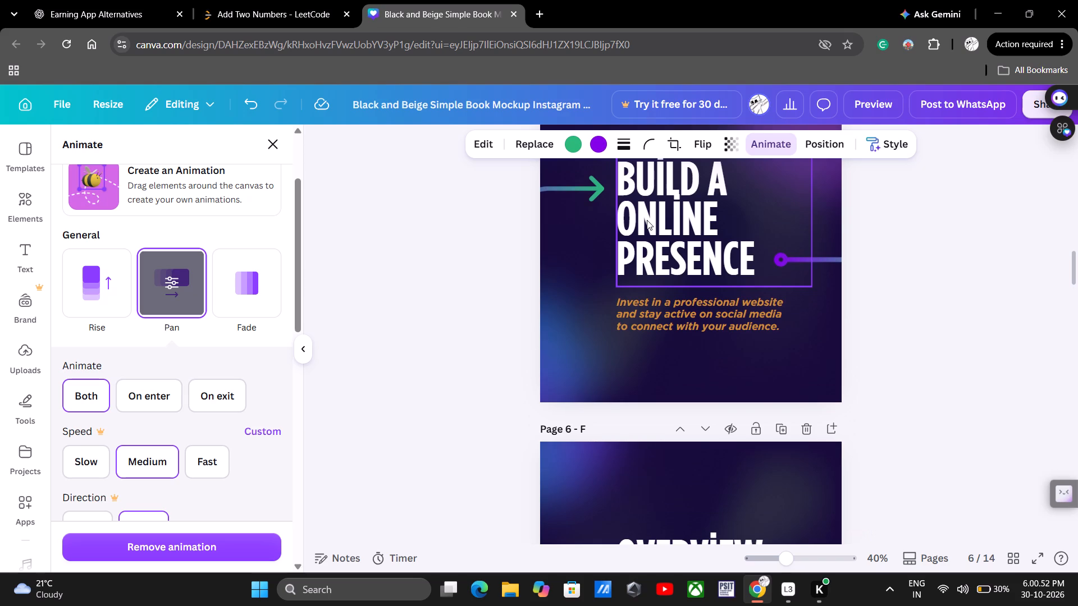
pyautogui.scroll(1, 641, 263)
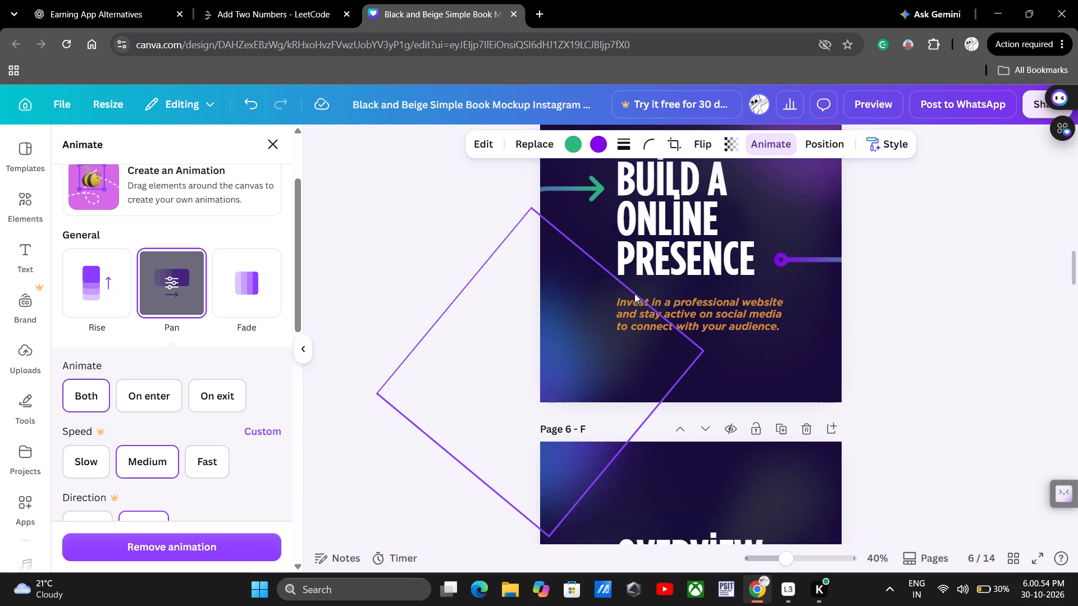
pyautogui.scroll(1, 634, 293)
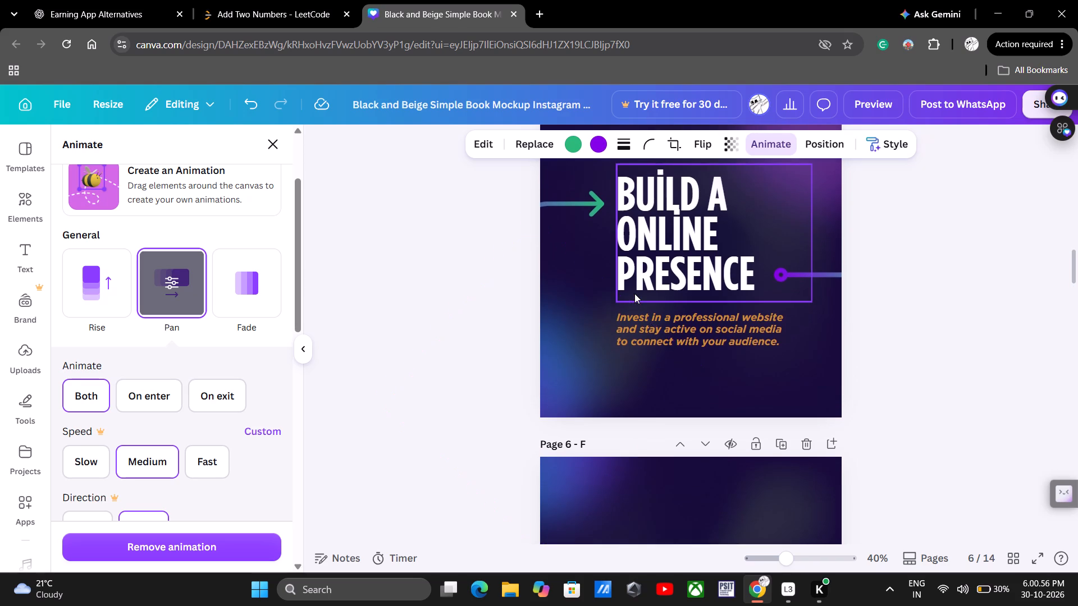
pyautogui.scroll(1, 634, 293)
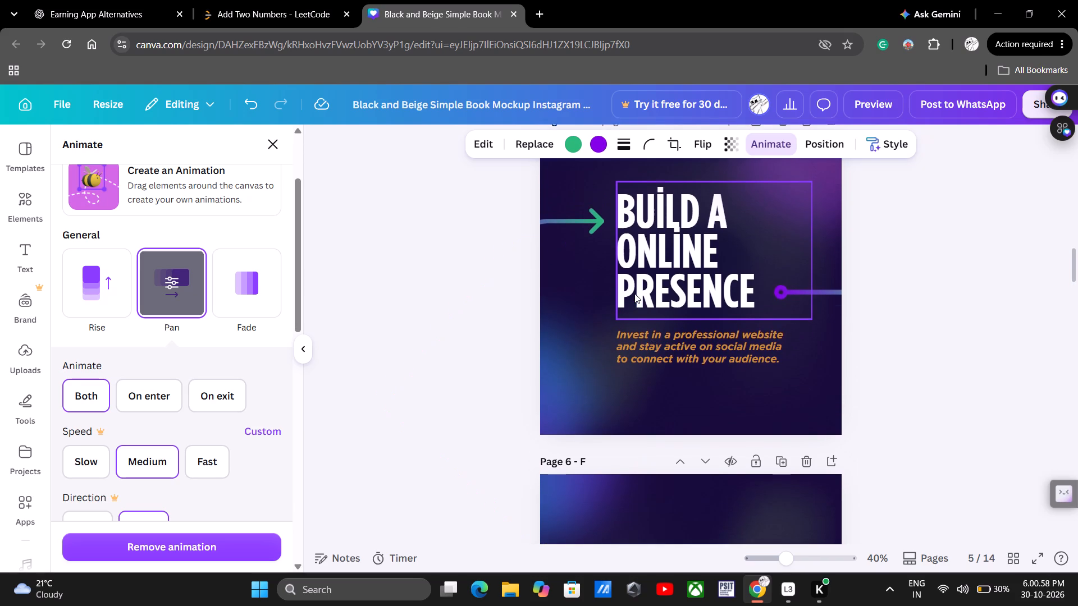
pyautogui.scroll(1, 634, 293)
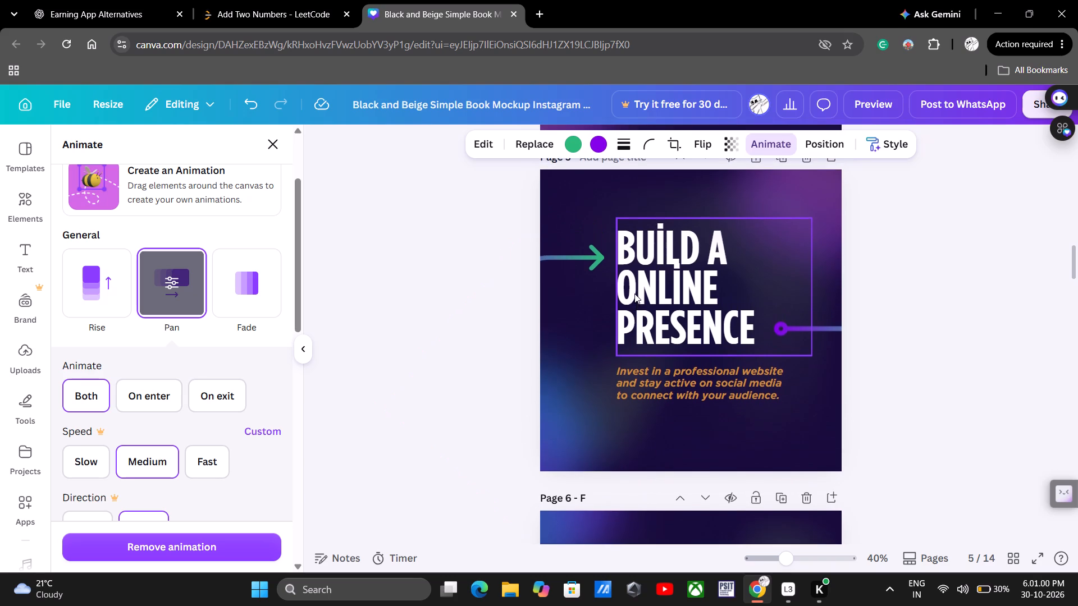
pyautogui.scroll(1, 634, 293)
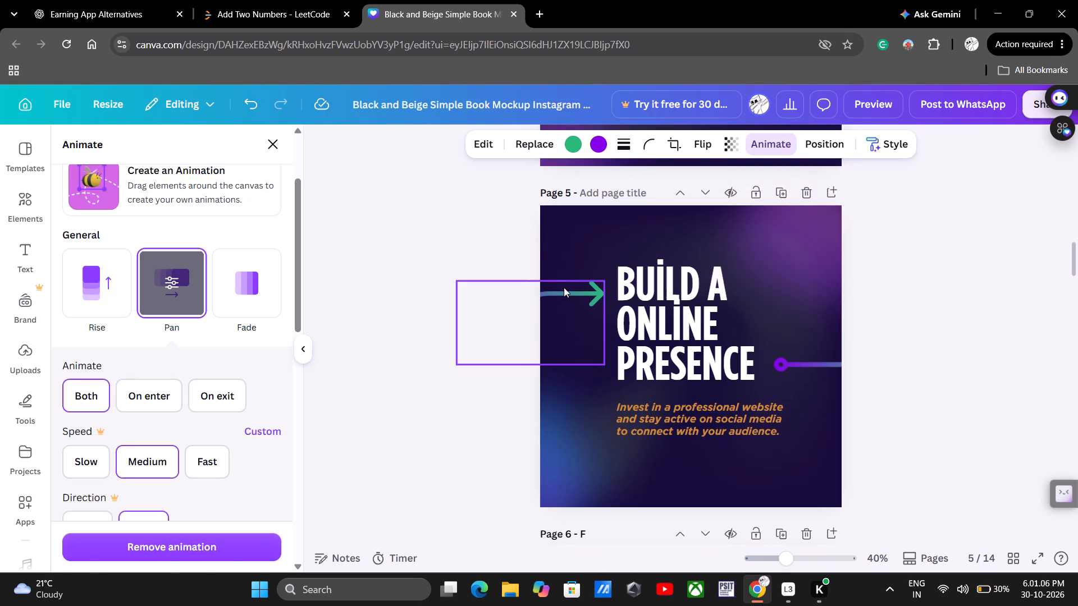
pyautogui.click(564, 287)
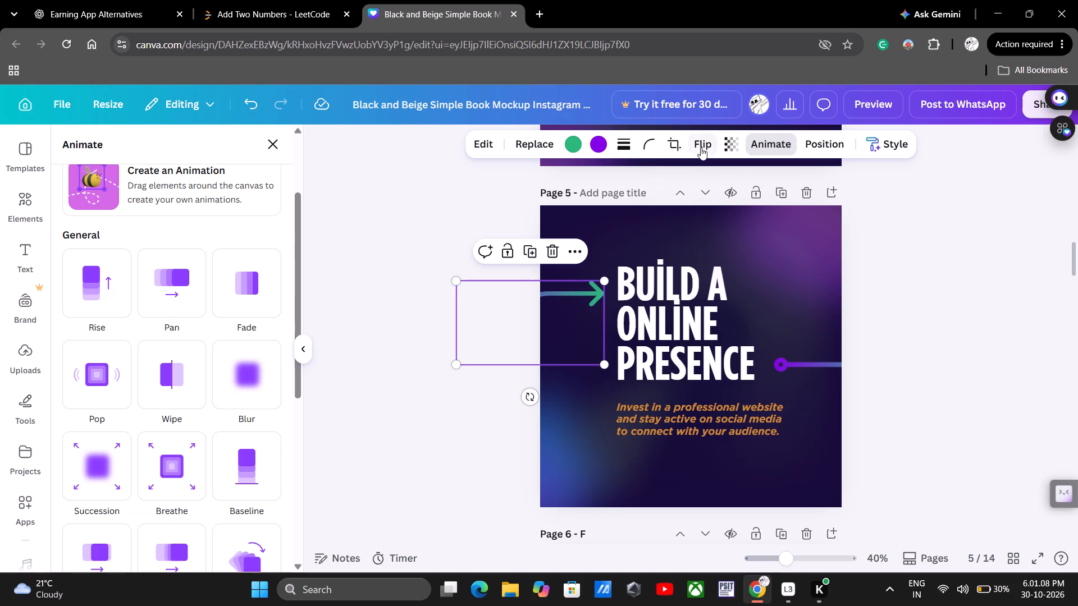
# Check the animation options for the green arrow beside the "Know Your Audience" heading on page 4.
pyautogui.scroll(1, 372, 377)
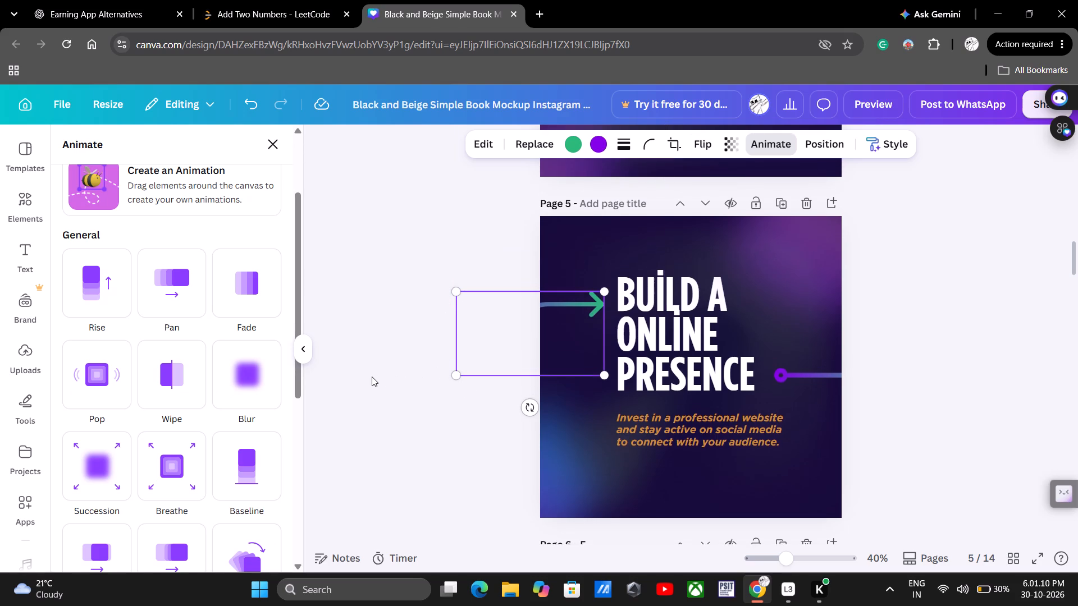
pyautogui.scroll(2, 372, 377)
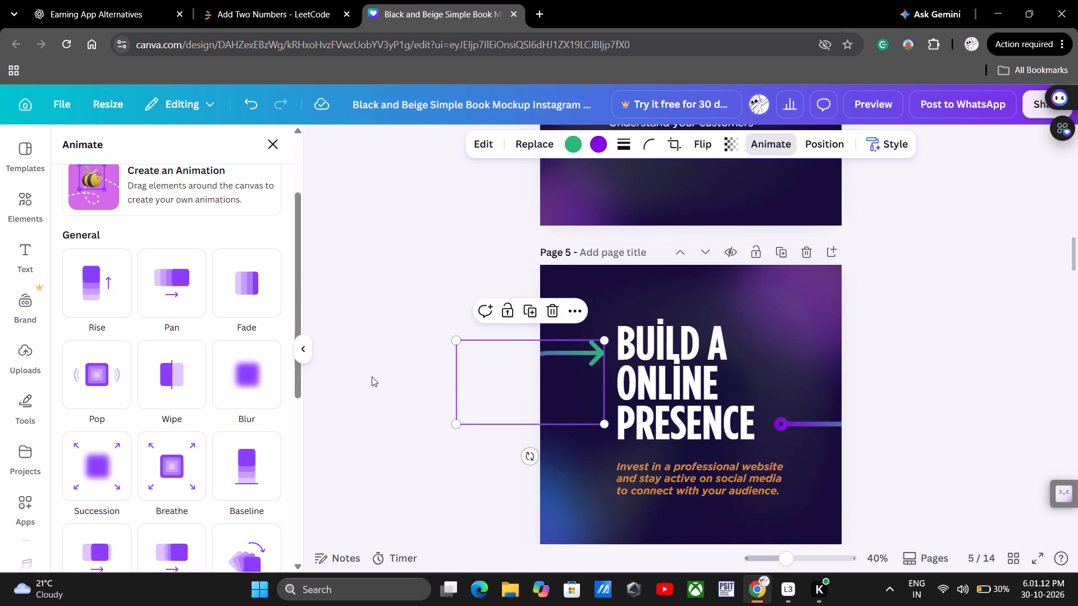
pyautogui.scroll(2, 372, 377)
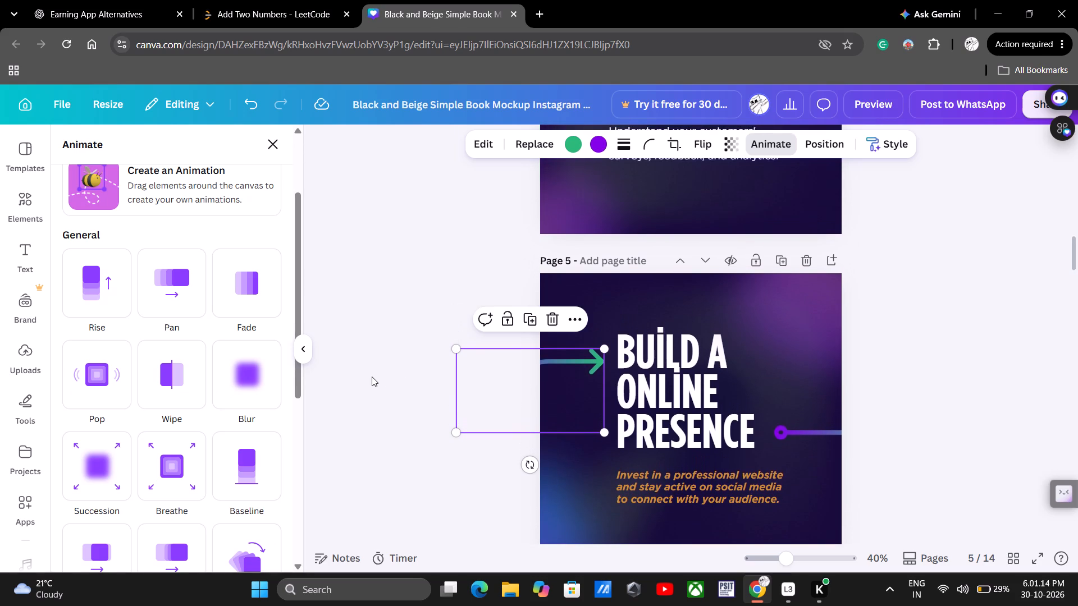
pyautogui.scroll(2, 372, 377)
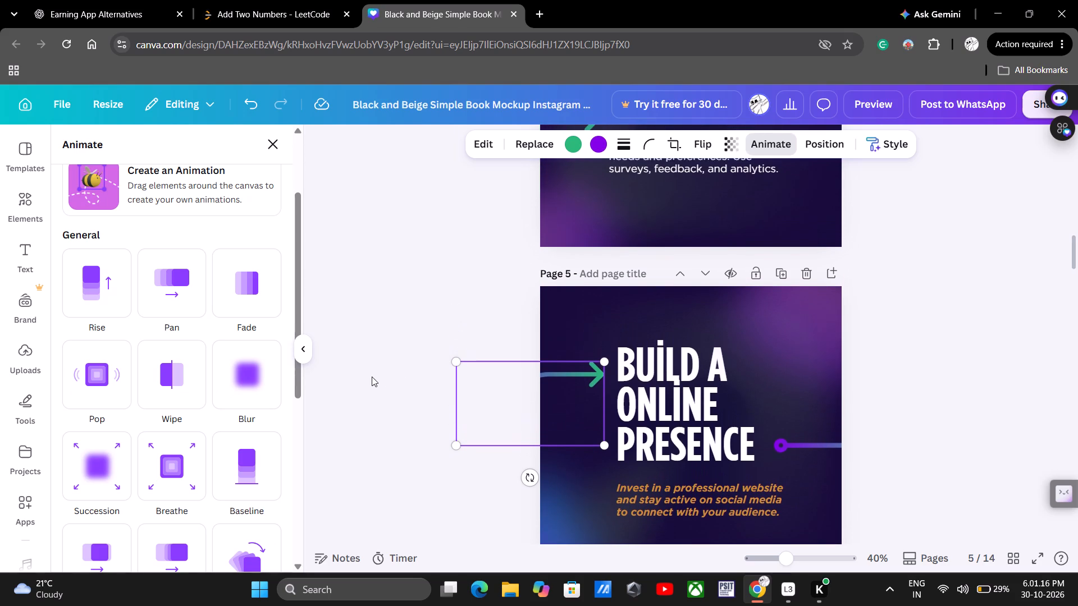
pyautogui.scroll(2, 372, 377)
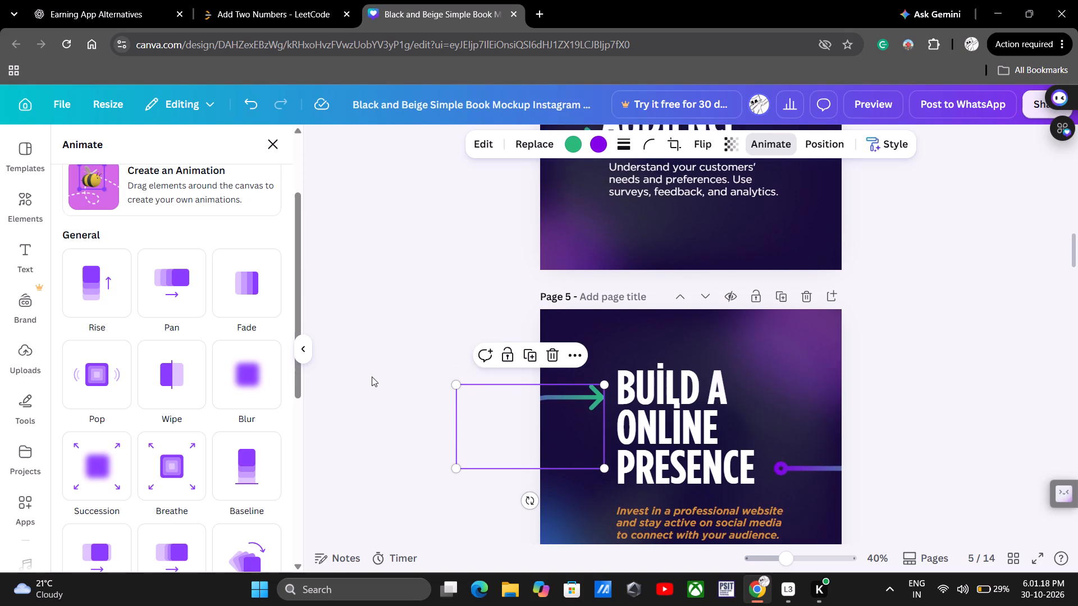
pyautogui.scroll(1, 372, 377)
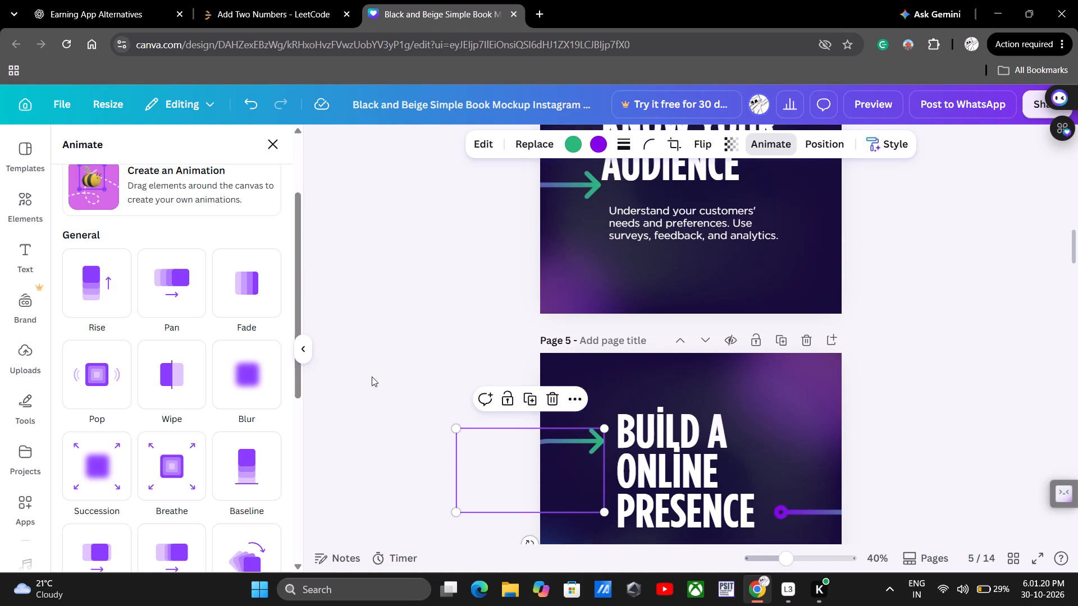
pyautogui.scroll(2, 372, 377)
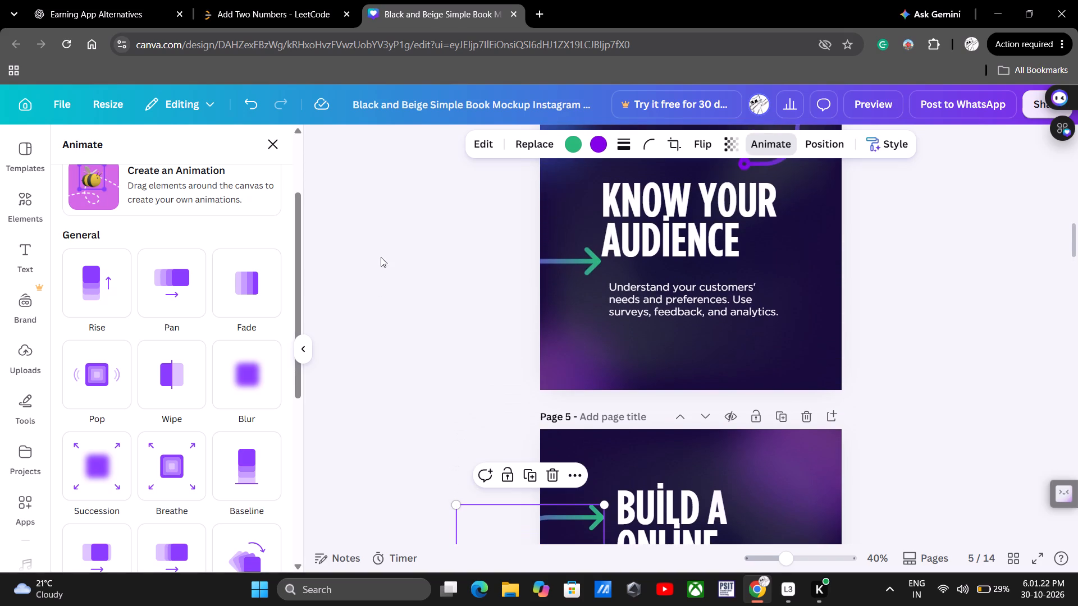
pyautogui.click(556, 267)
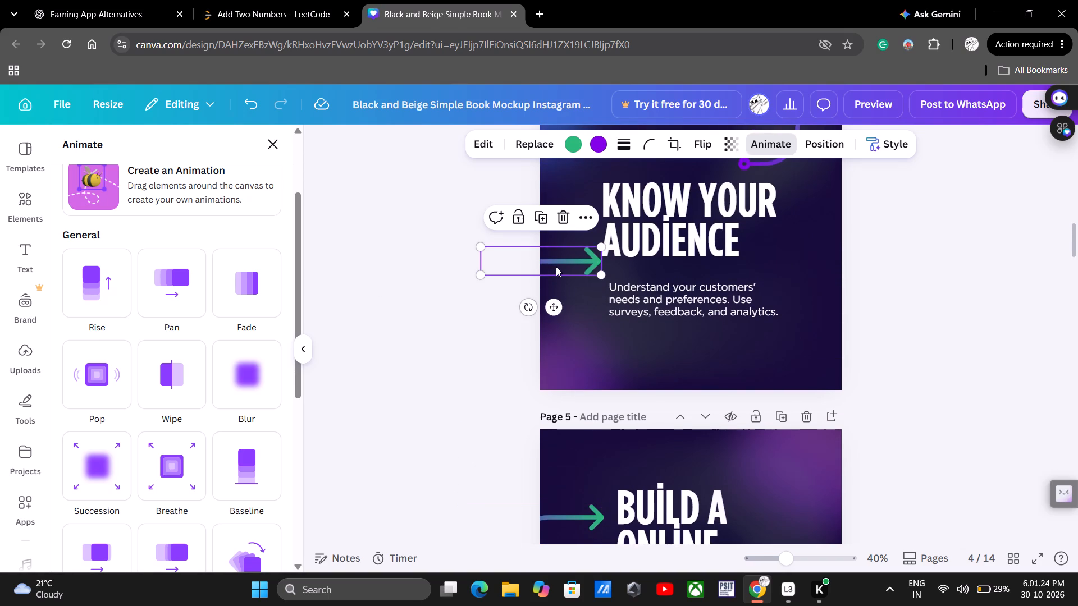
# Check the animation options for the grouped green-to-purple line beside "Level Up Your Business" on page 3, including its individual line element.
pyautogui.scroll(1, 556, 267)
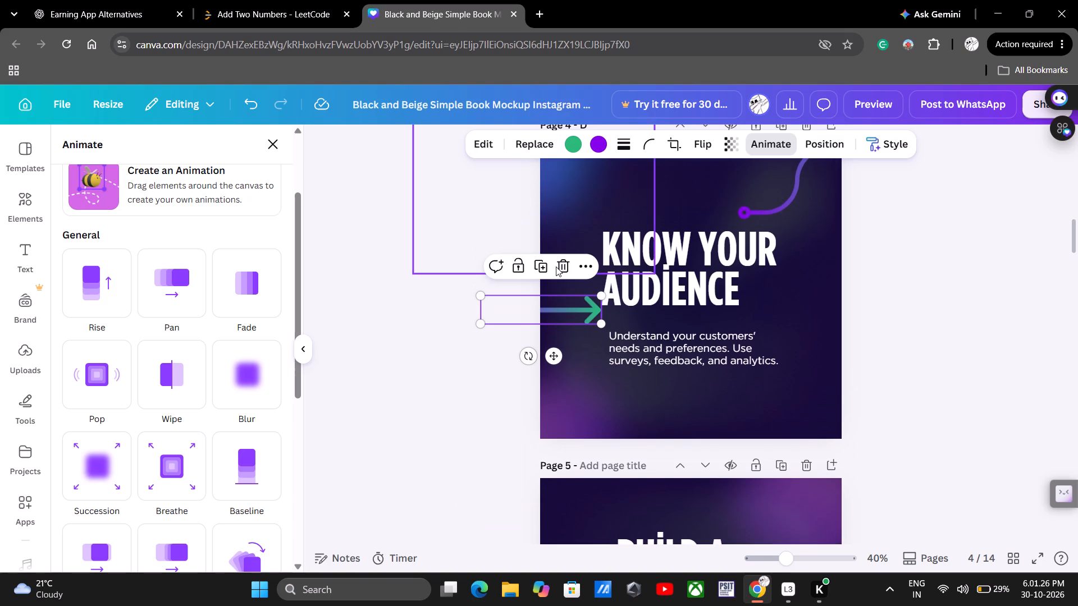
pyautogui.scroll(1, 556, 267)
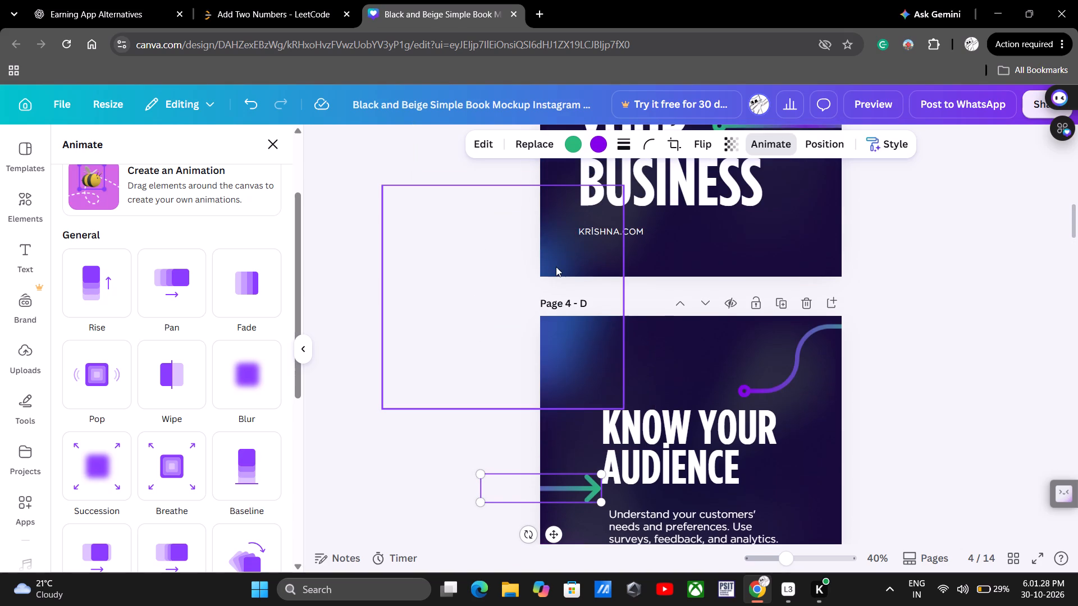
pyautogui.scroll(1, 631, 270)
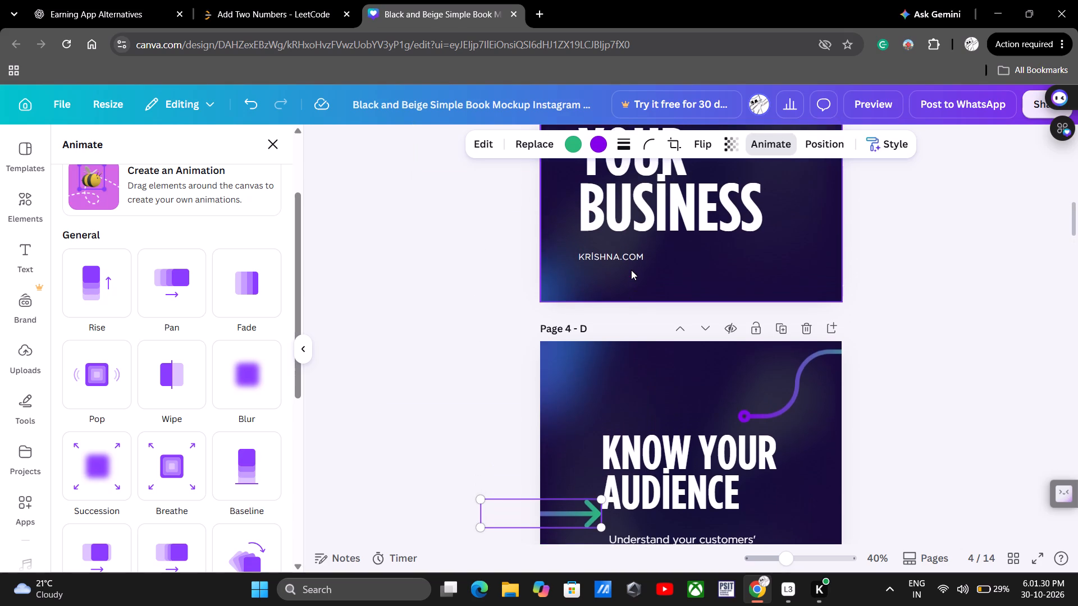
pyautogui.scroll(2, 631, 270)
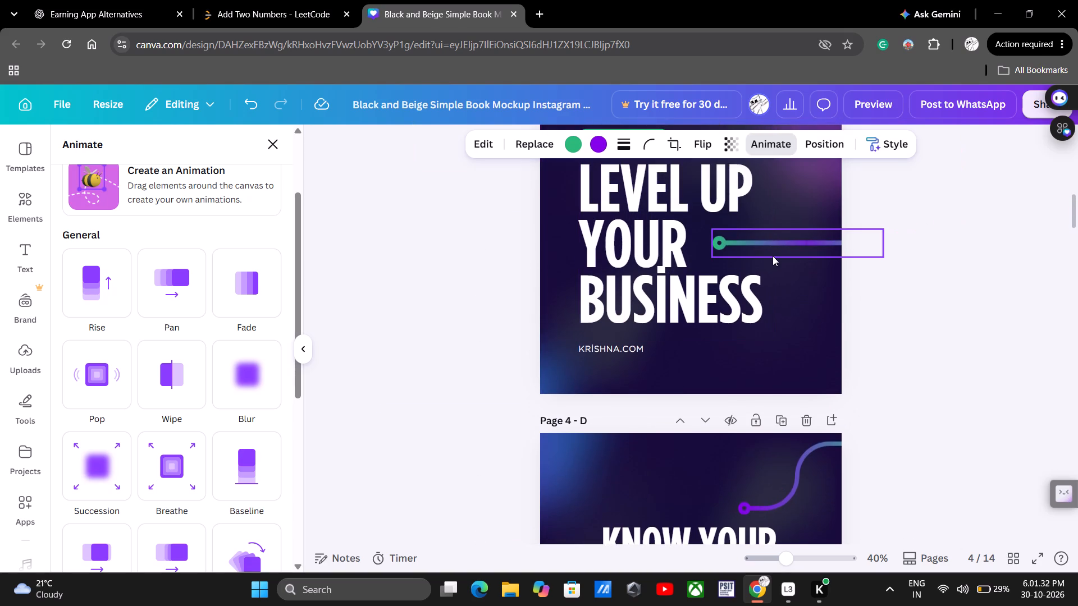
pyautogui.click(773, 256)
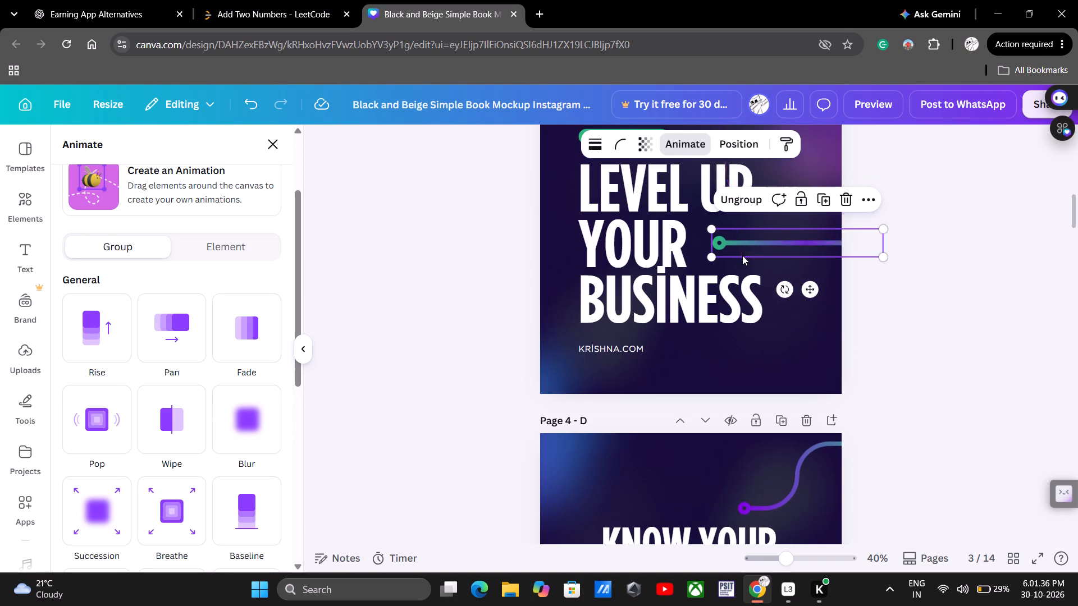
pyautogui.click(729, 245)
# Return to page 1 and open the carousel in full-screen presentation to review it.
pyautogui.scroll(2, 630, 242)
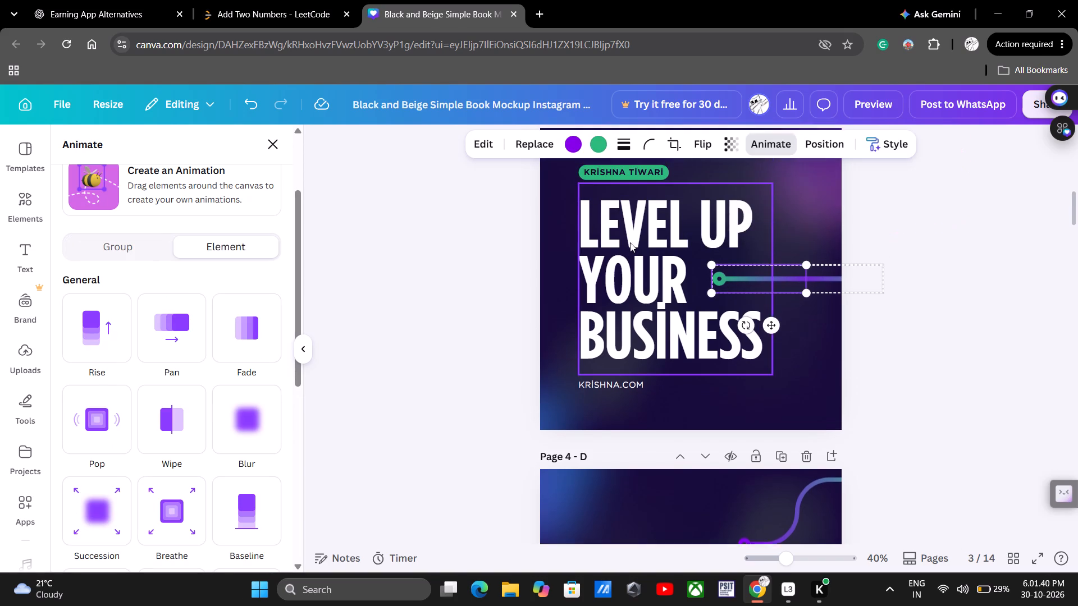
pyautogui.scroll(2, 630, 242)
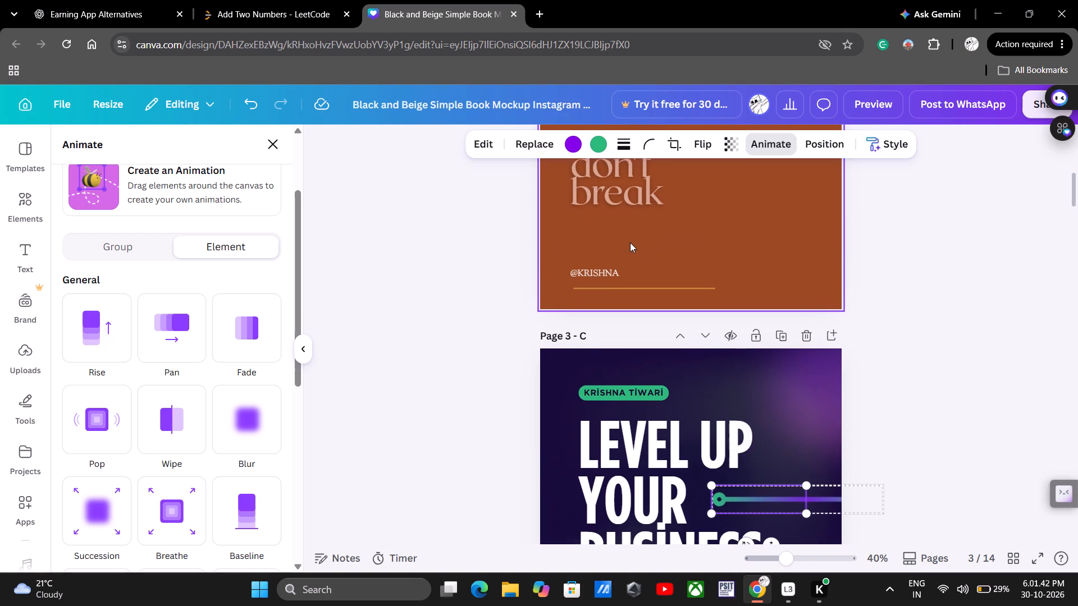
pyautogui.scroll(7, 630, 242)
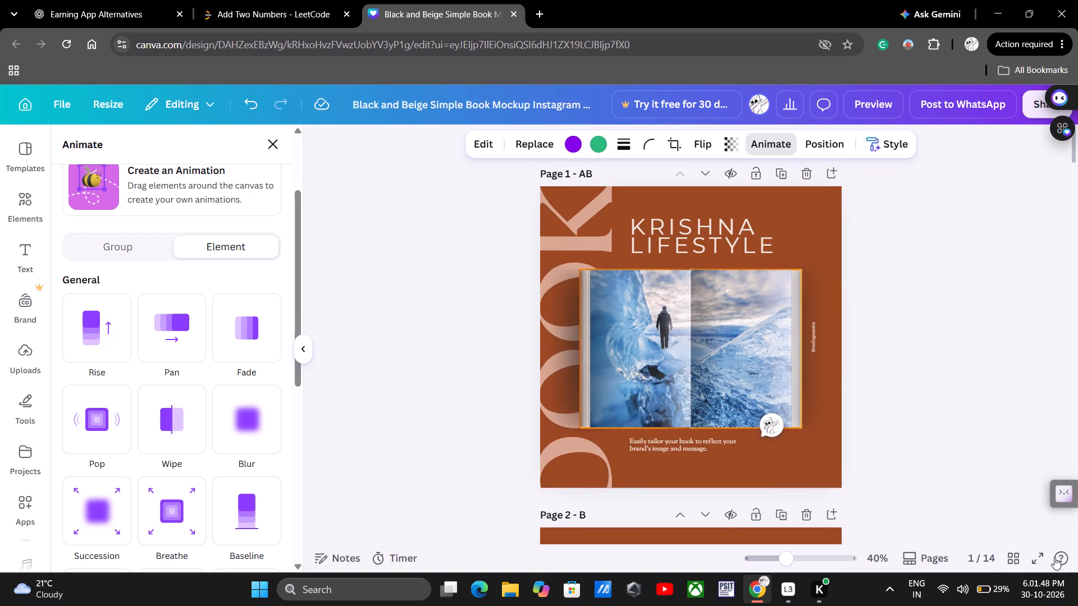
pyautogui.click(1030, 556)
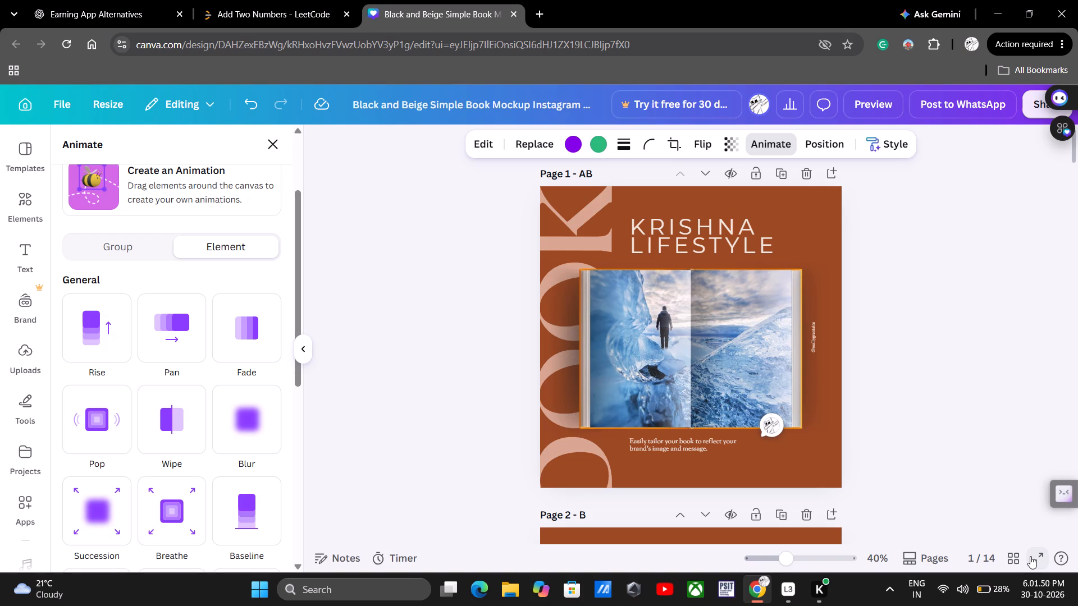
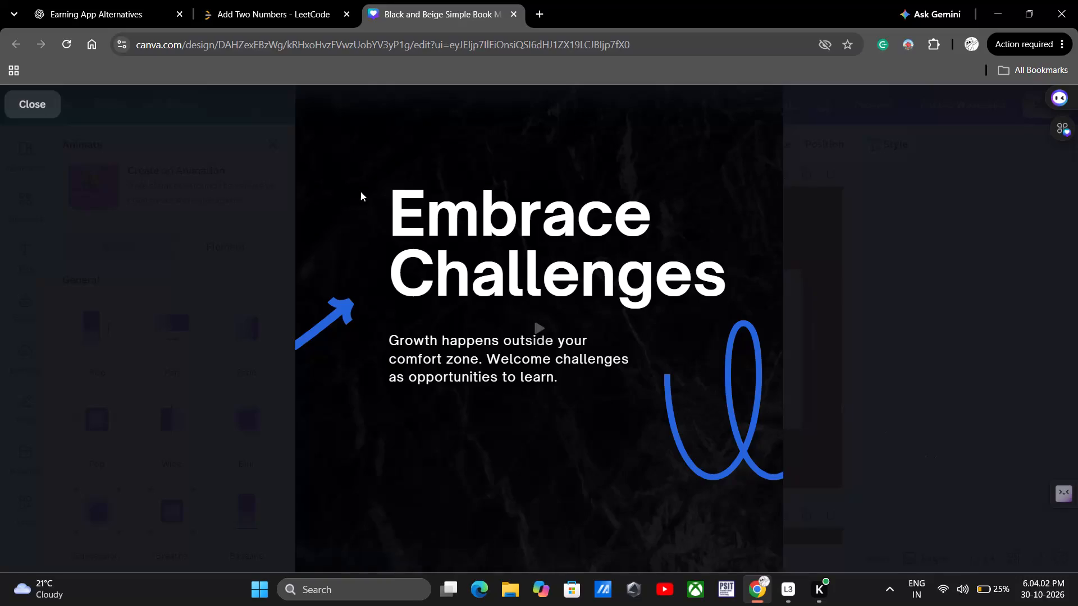
# Close the full-screen presentation and check the green colour options of the selected line graphic.
pyautogui.click(37, 107)
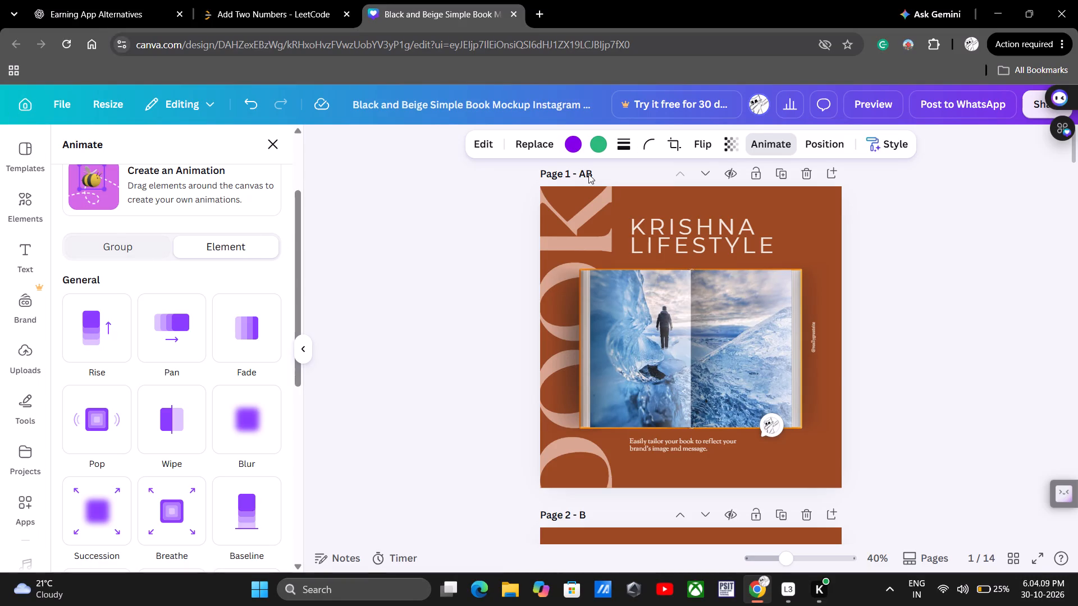
pyautogui.click(601, 139)
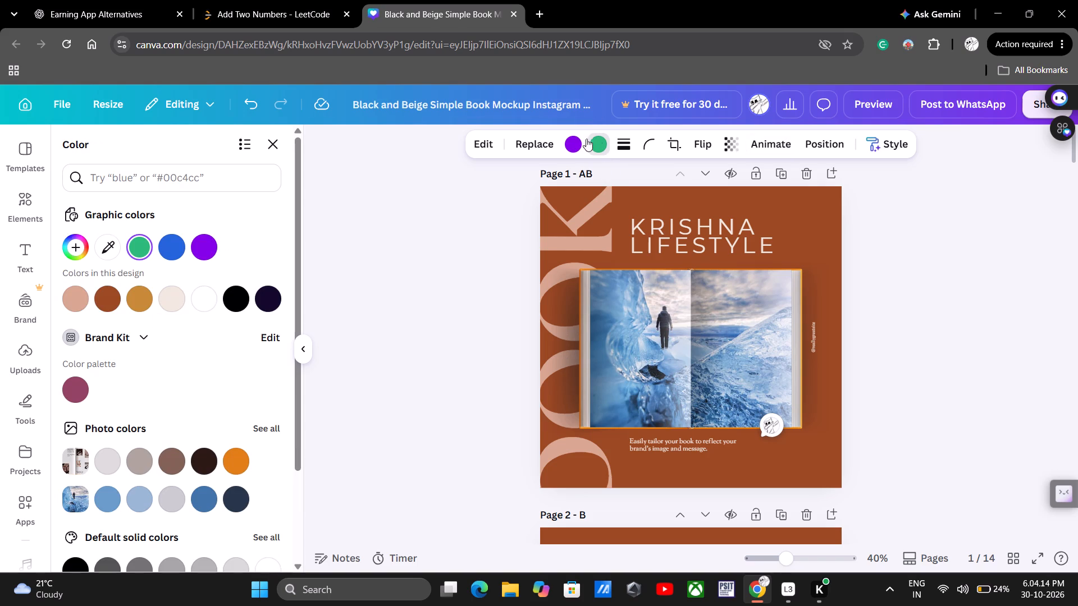
pyautogui.scroll(-1, 609, 353)
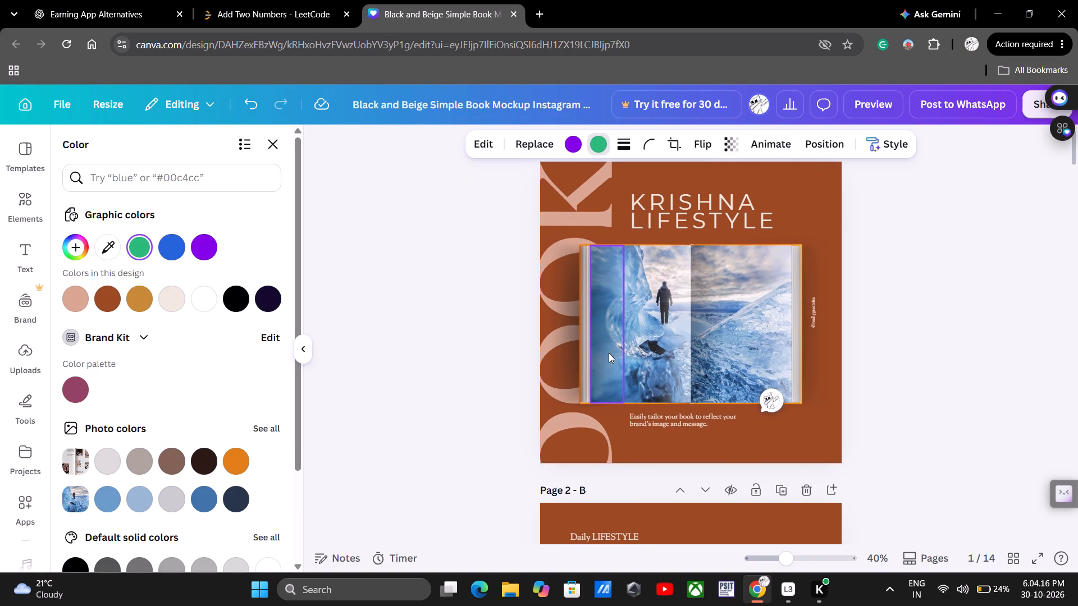
# Move the narrow shading strip beside the book's spine on page 1 slightly outward over the book's right-hand page.
pyautogui.click(679, 288)
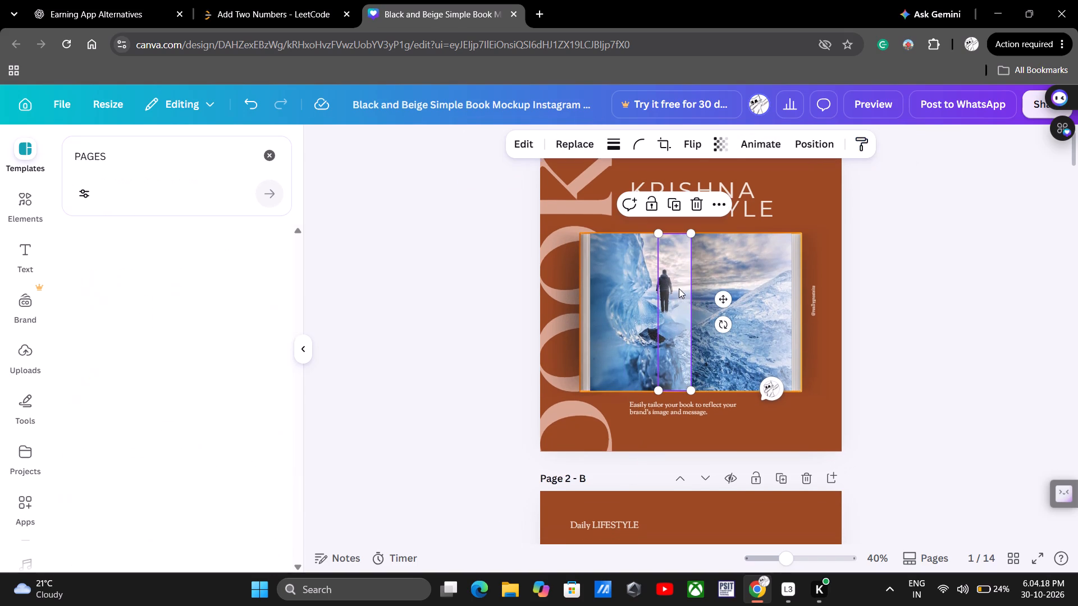
pyautogui.click(718, 285)
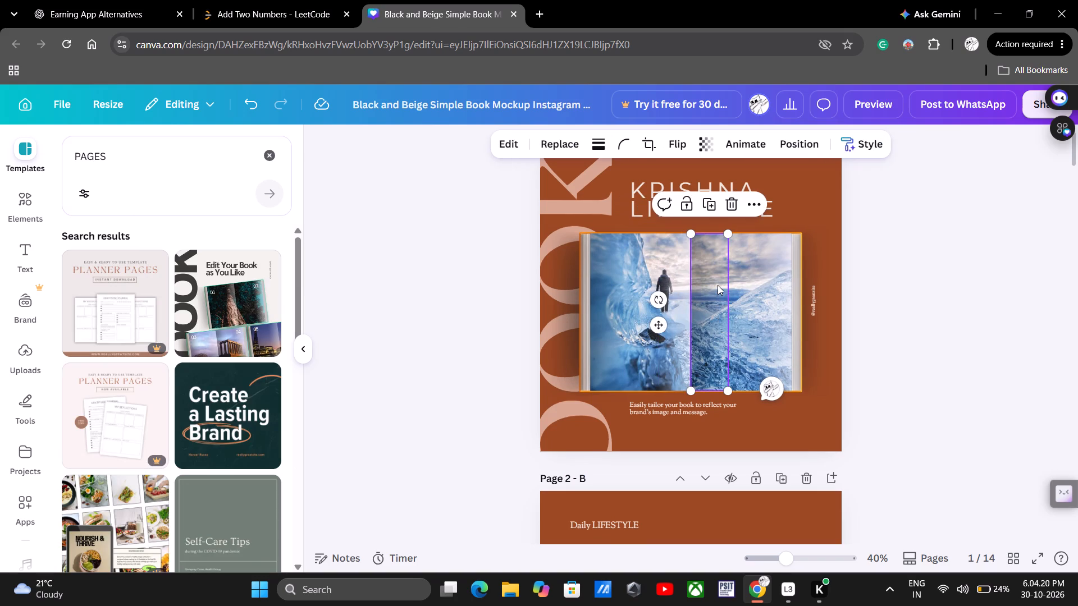
pyautogui.moveTo(718, 285); pyautogui.dragTo(677, 304)
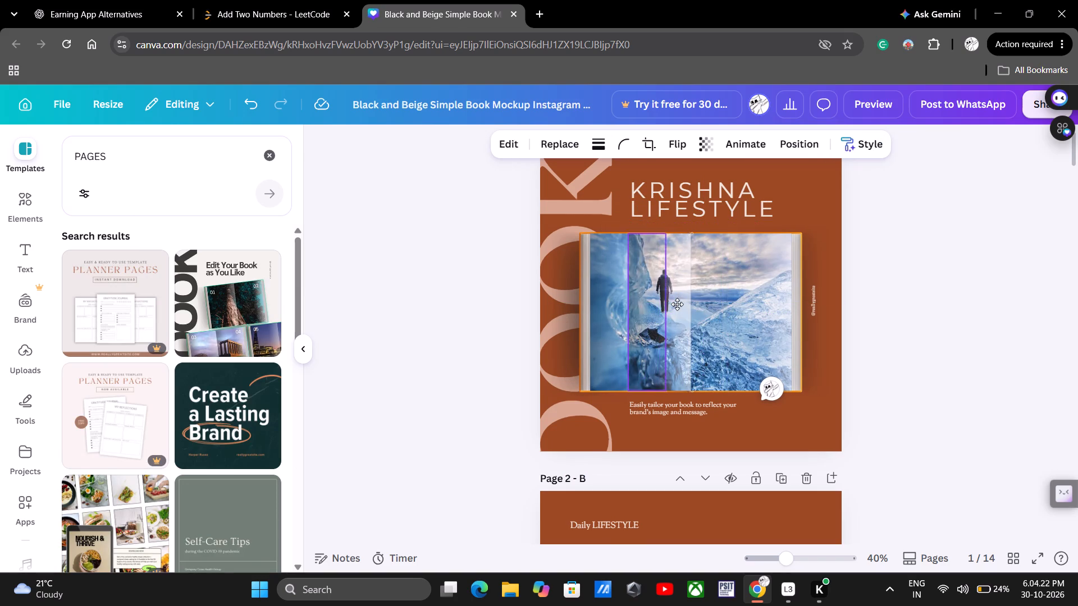
pyautogui.moveTo(677, 304); pyautogui.dragTo(679, 287)
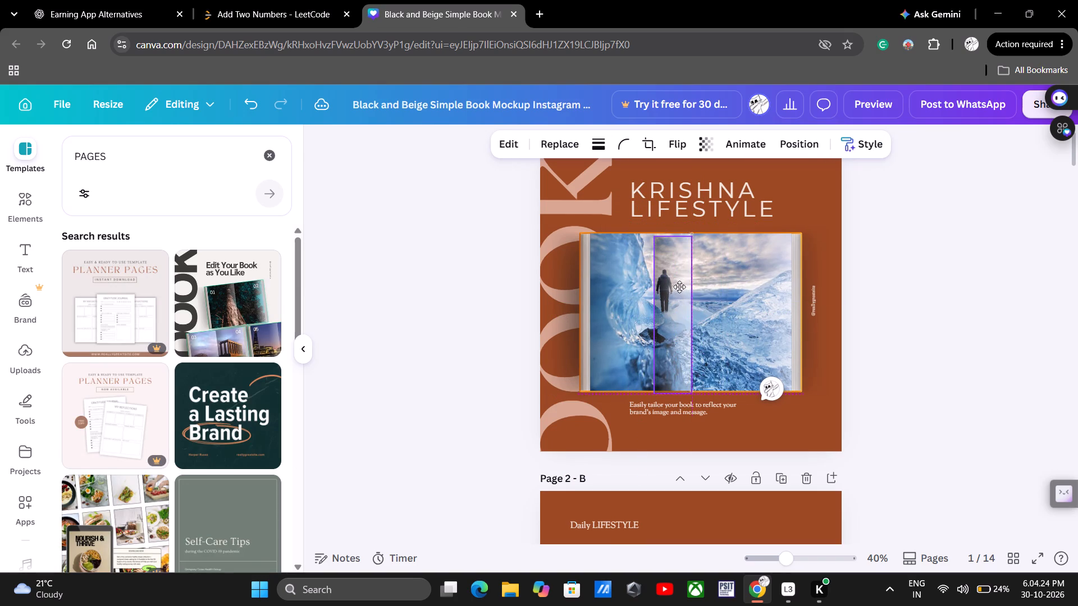
pyautogui.moveTo(679, 287); pyautogui.dragTo(679, 284)
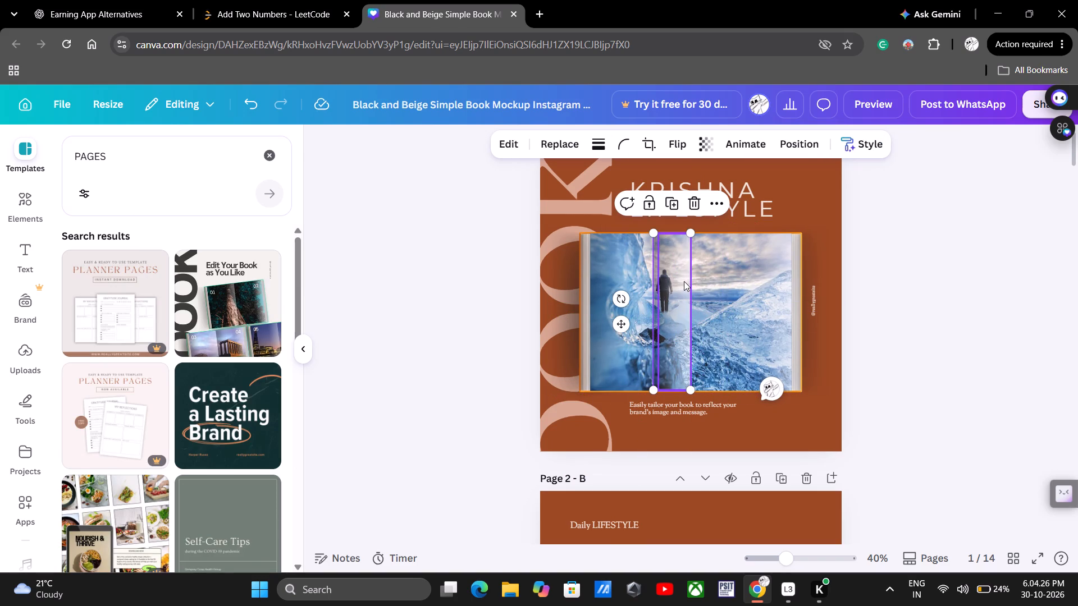
pyautogui.moveTo(684, 281); pyautogui.dragTo(729, 298)
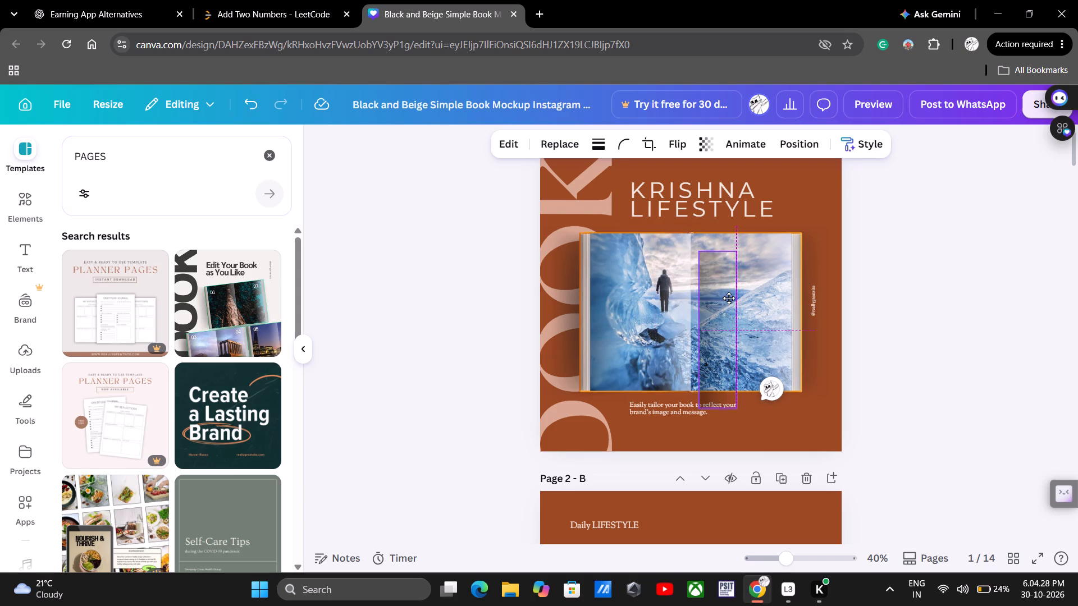
pyautogui.moveTo(729, 298); pyautogui.dragTo(737, 305)
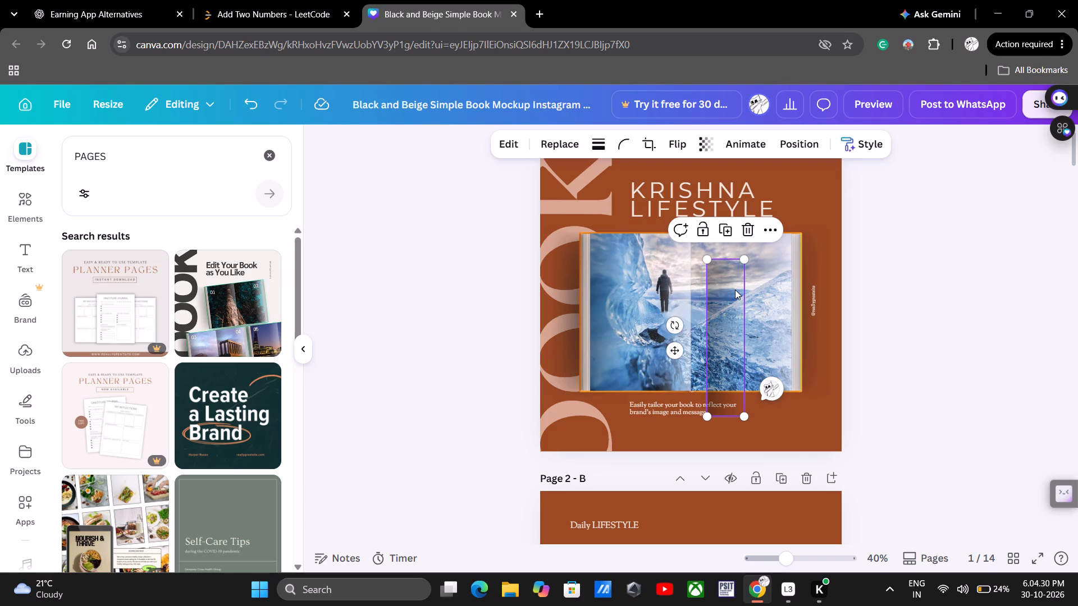
pyautogui.moveTo(735, 290); pyautogui.dragTo(733, 271)
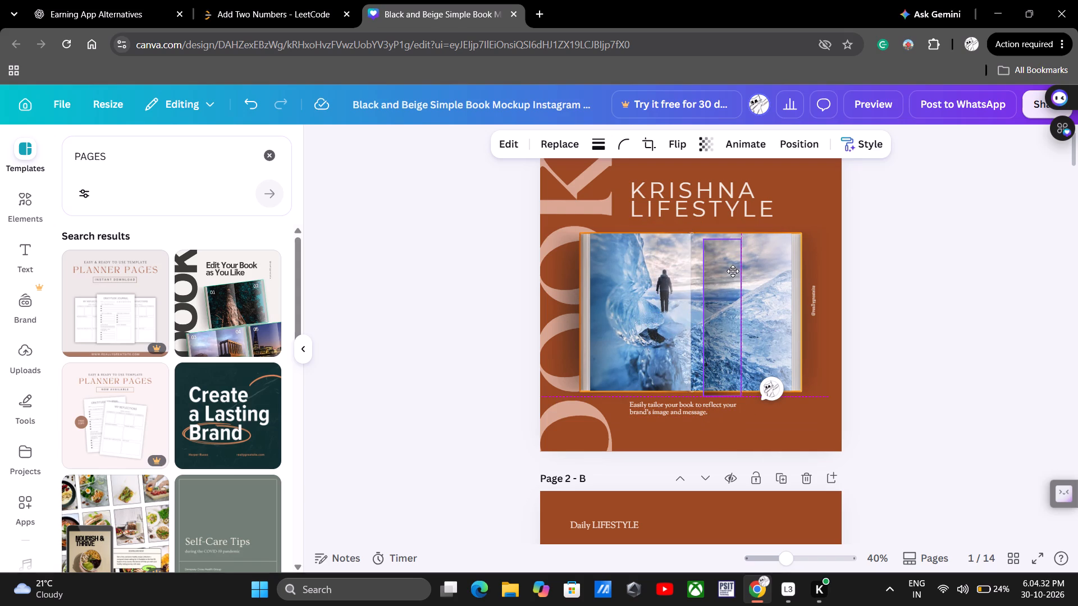
pyautogui.moveTo(733, 271); pyautogui.dragTo(733, 270)
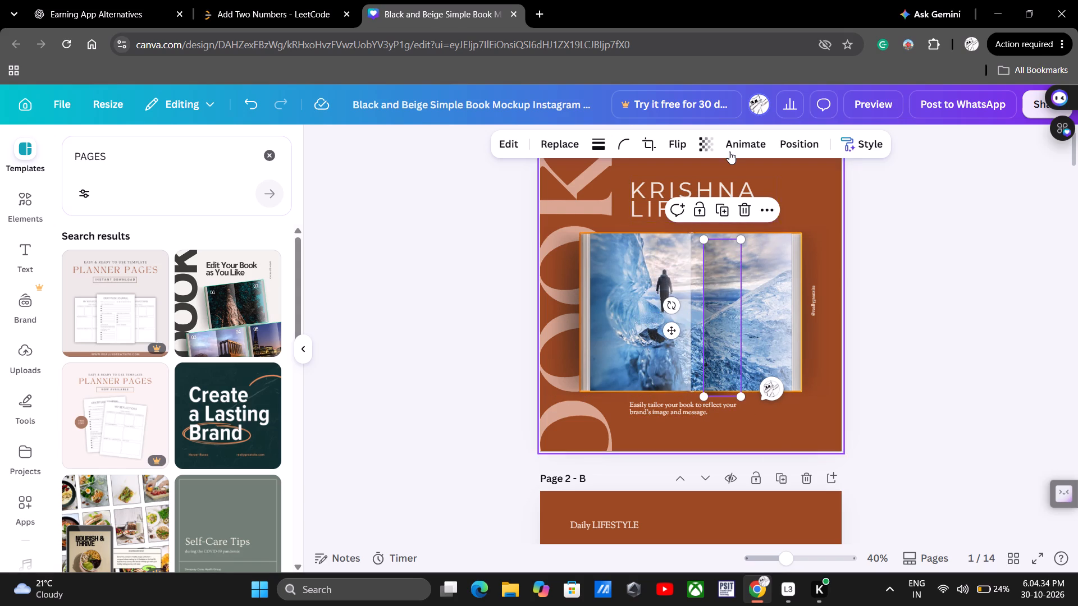
# Apply the Blur animation to the shading strip on the page 1 book.
pyautogui.click(730, 150)
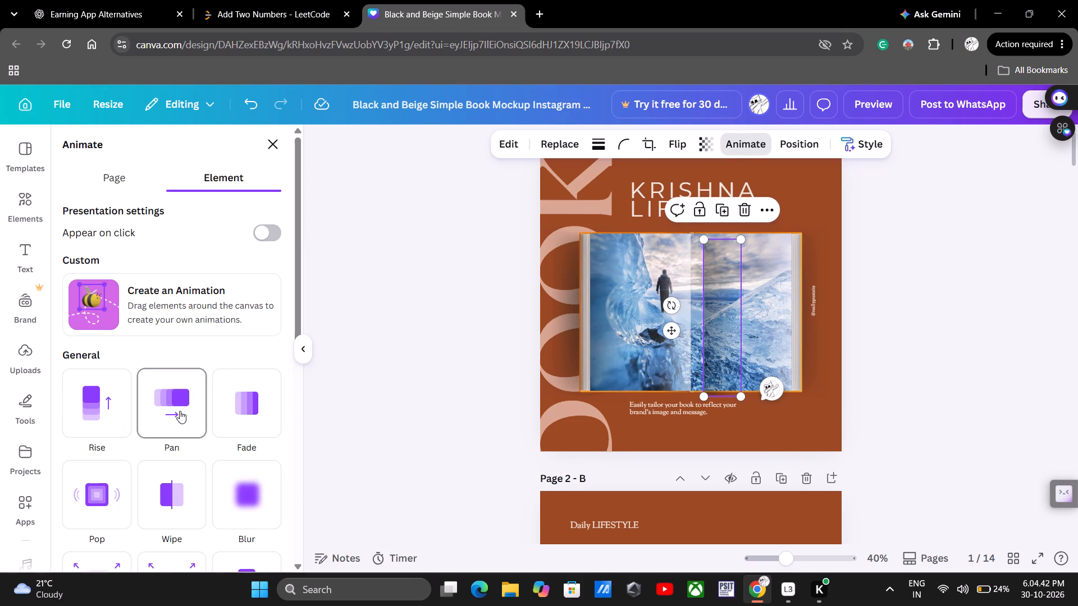
pyautogui.click(236, 508)
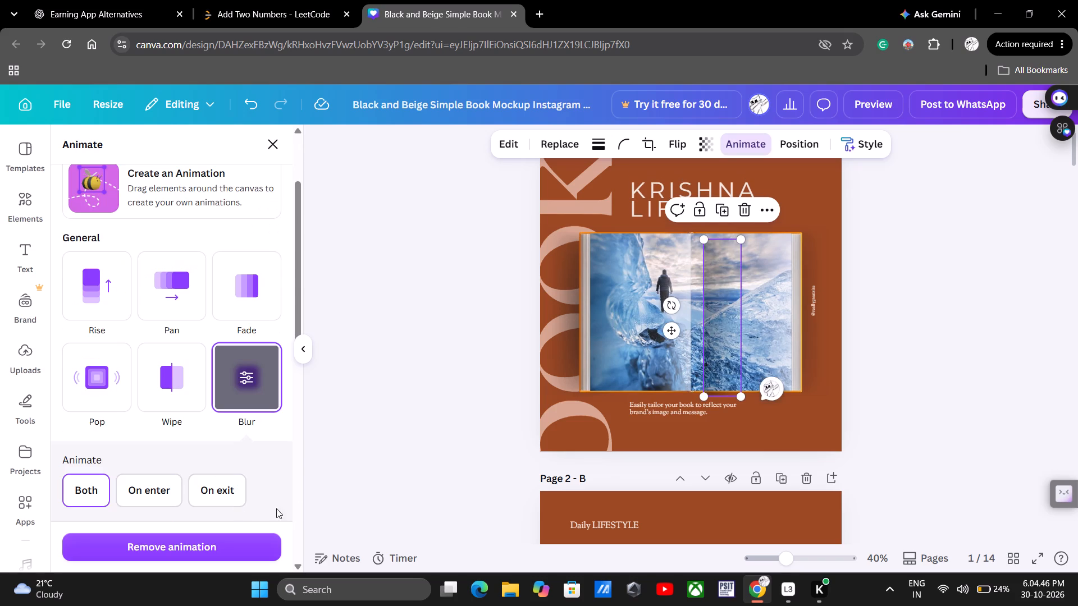
# Look through pages 2 to 4 of the carousel, examining their headings, body text, arrows and lines.
pyautogui.scroll(-2, 412, 542)
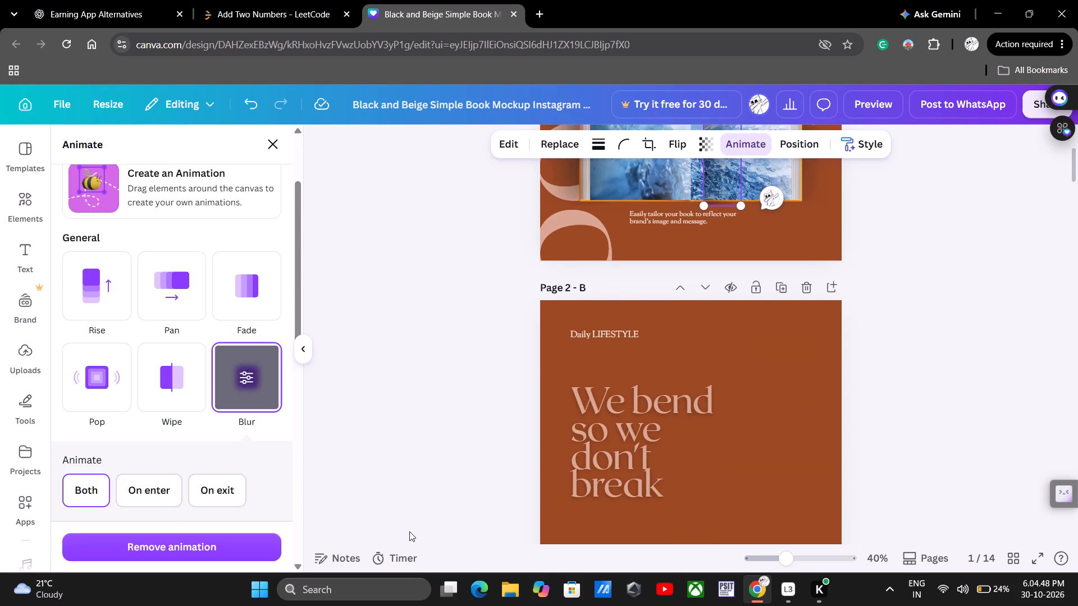
pyautogui.scroll(-1, 409, 531)
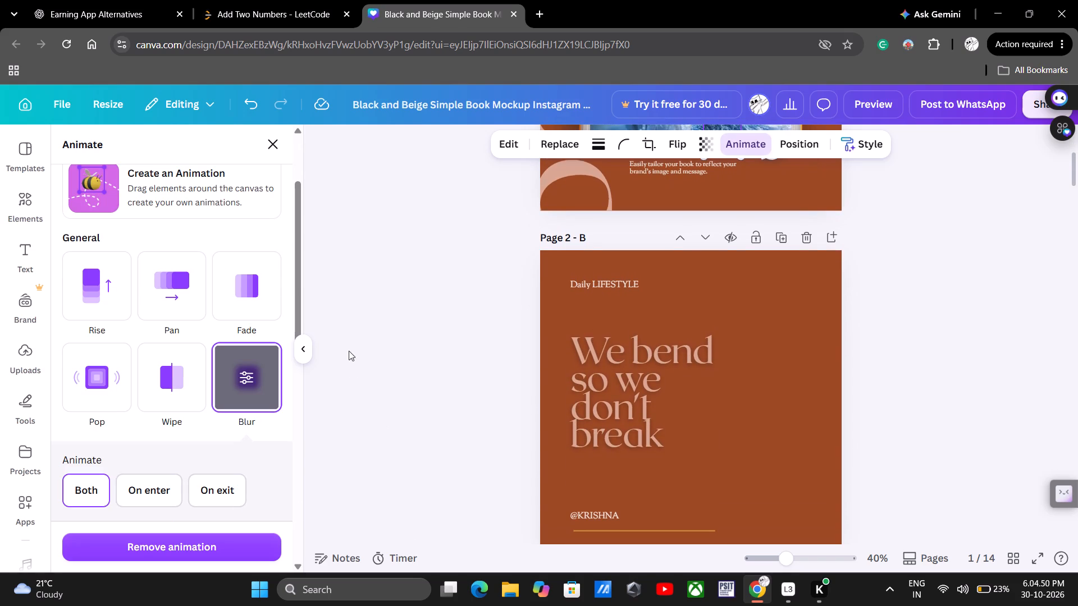
pyautogui.scroll(-1, 656, 378)
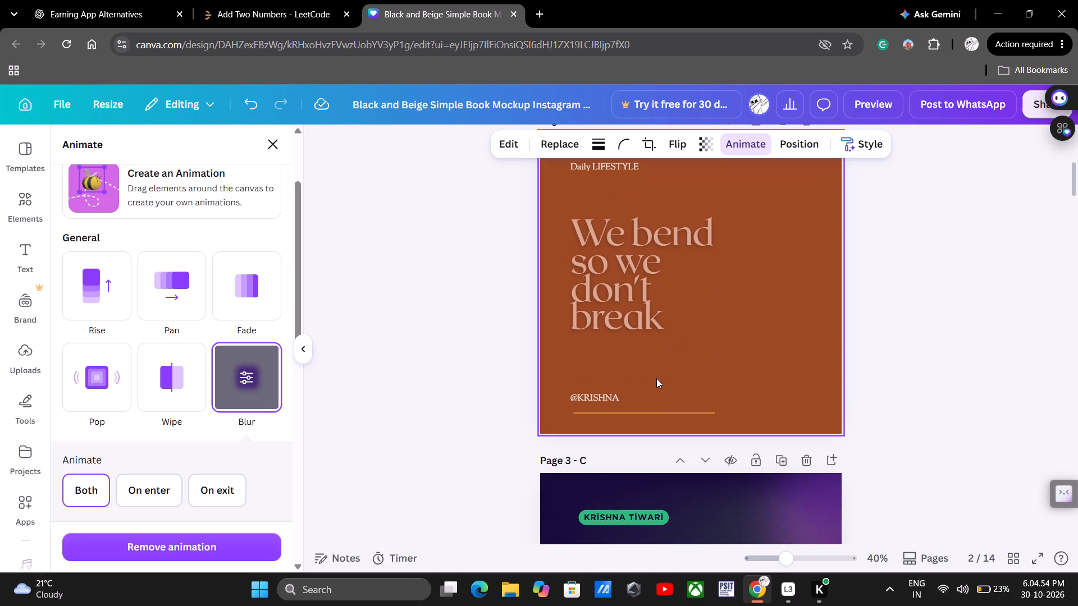
pyautogui.scroll(-2, 656, 378)
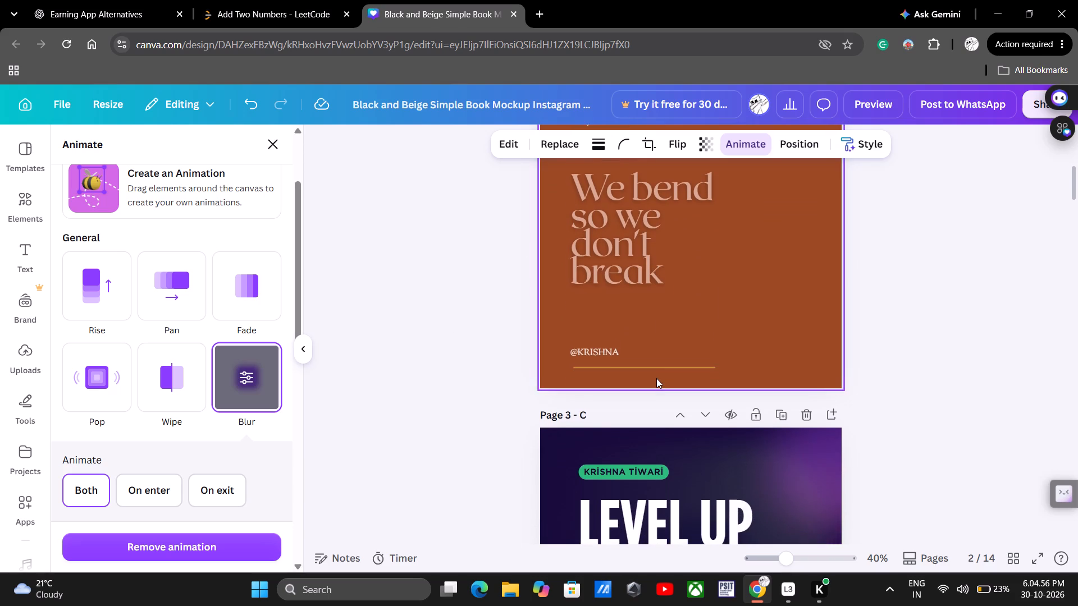
pyautogui.scroll(-2, 656, 378)
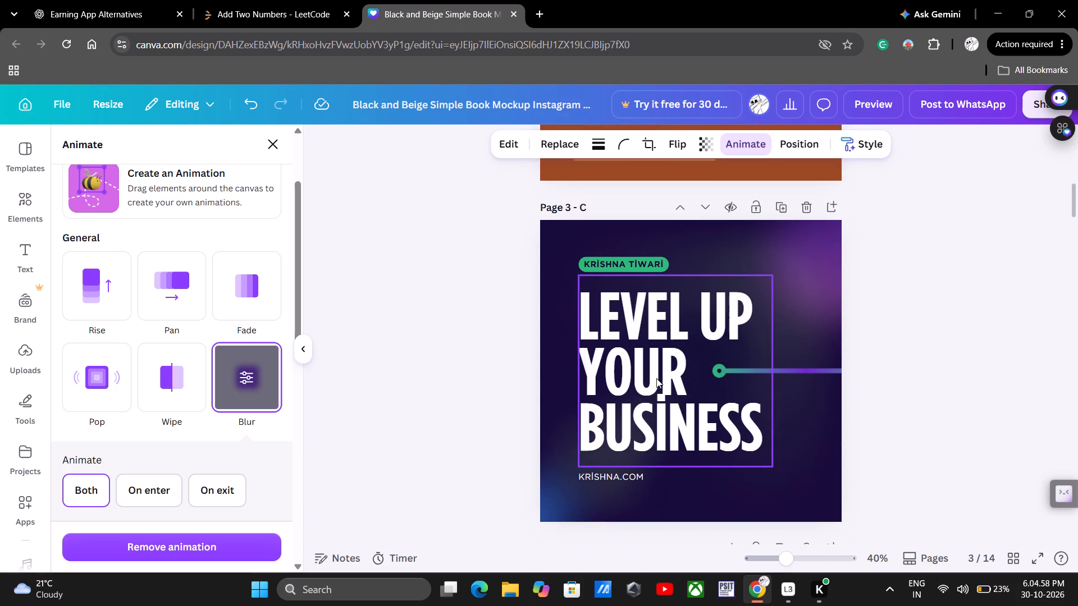
pyautogui.scroll(-2, 656, 378)
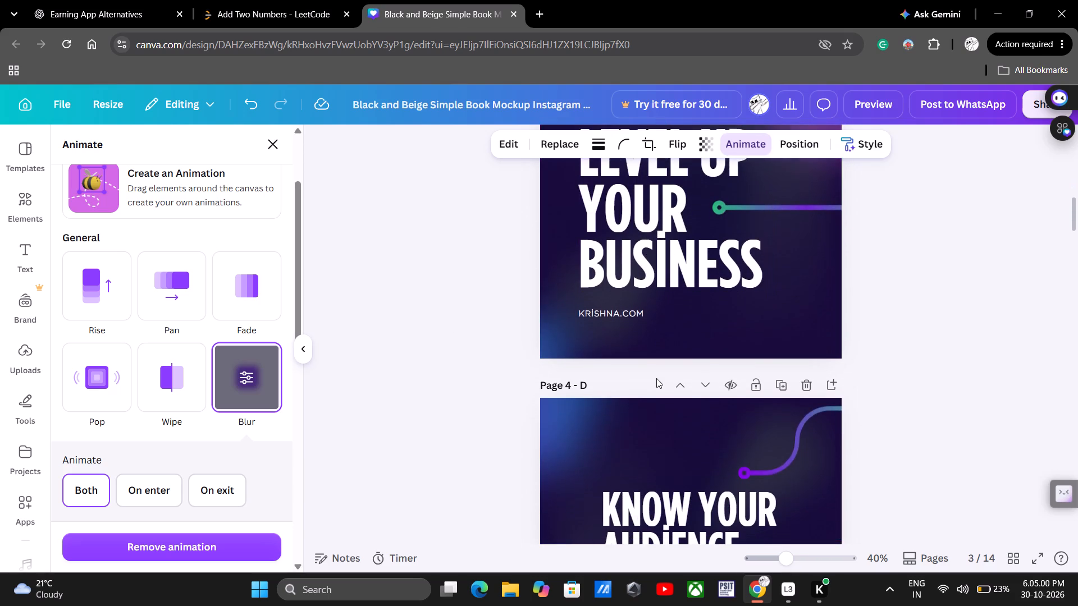
pyautogui.scroll(-1, 656, 352)
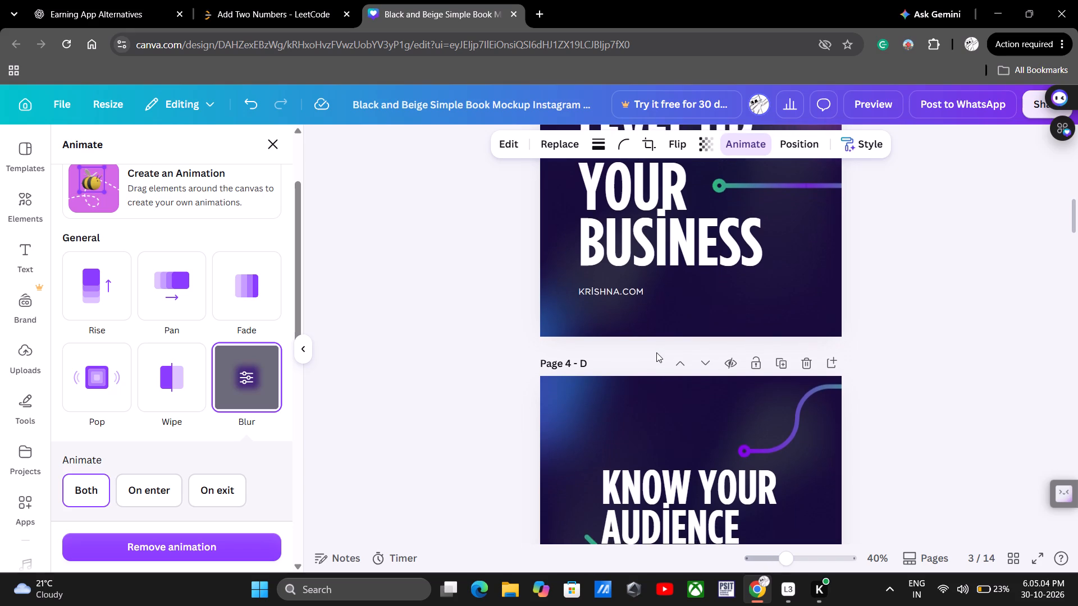
pyautogui.scroll(-1, 656, 352)
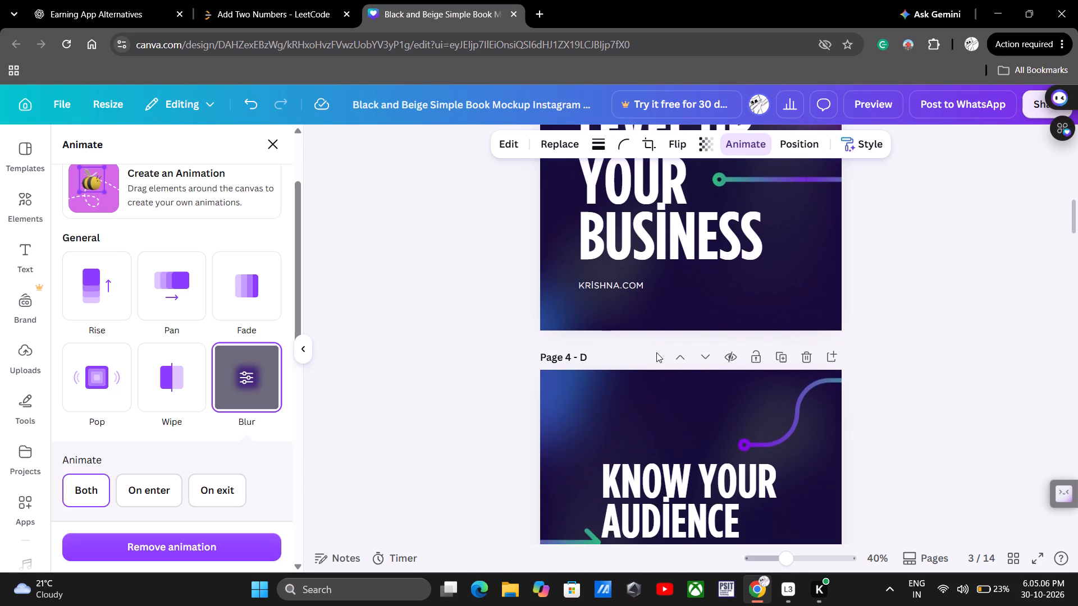
pyautogui.scroll(-1, 656, 352)
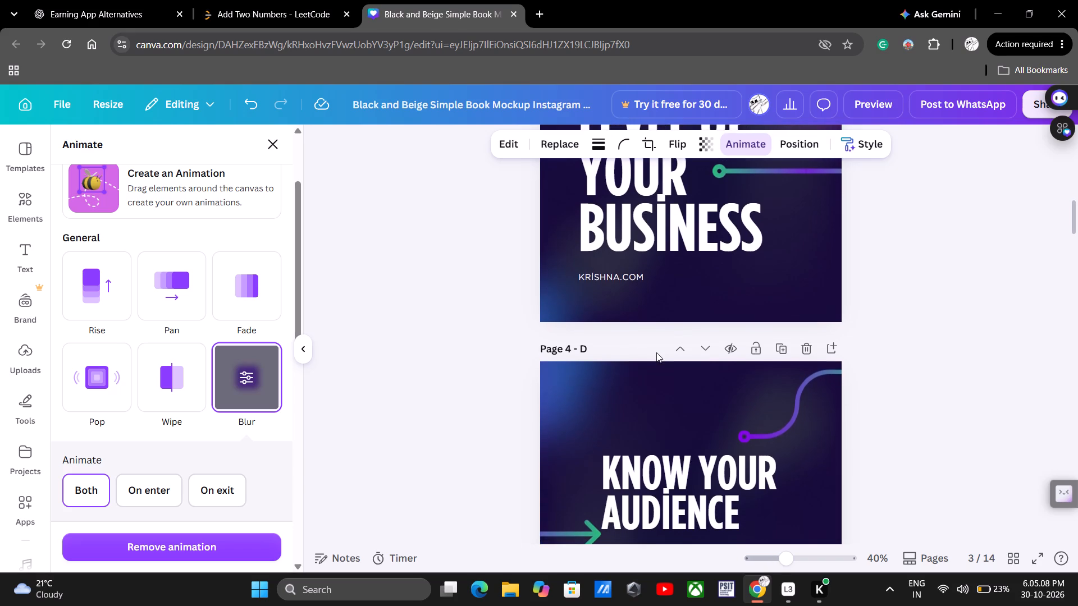
pyautogui.scroll(-1, 656, 352)
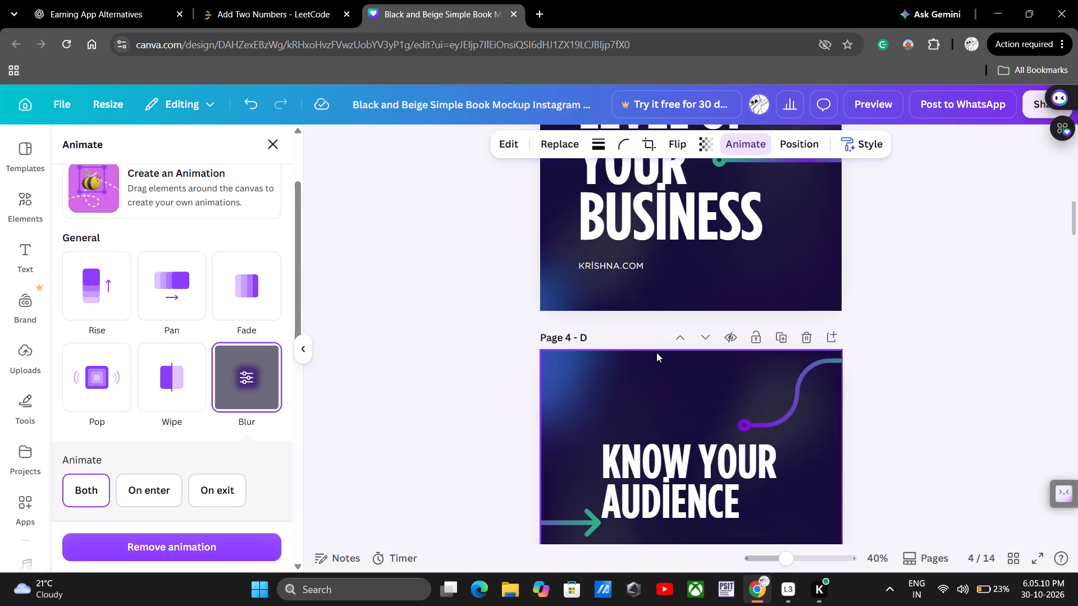
pyautogui.scroll(-2, 656, 352)
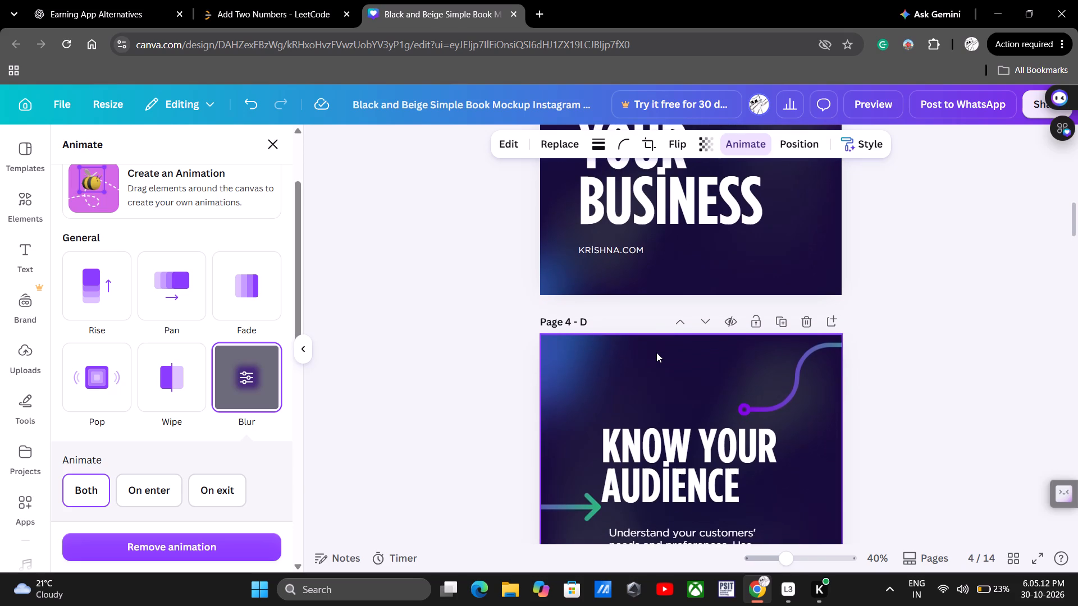
pyautogui.scroll(-1, 656, 352)
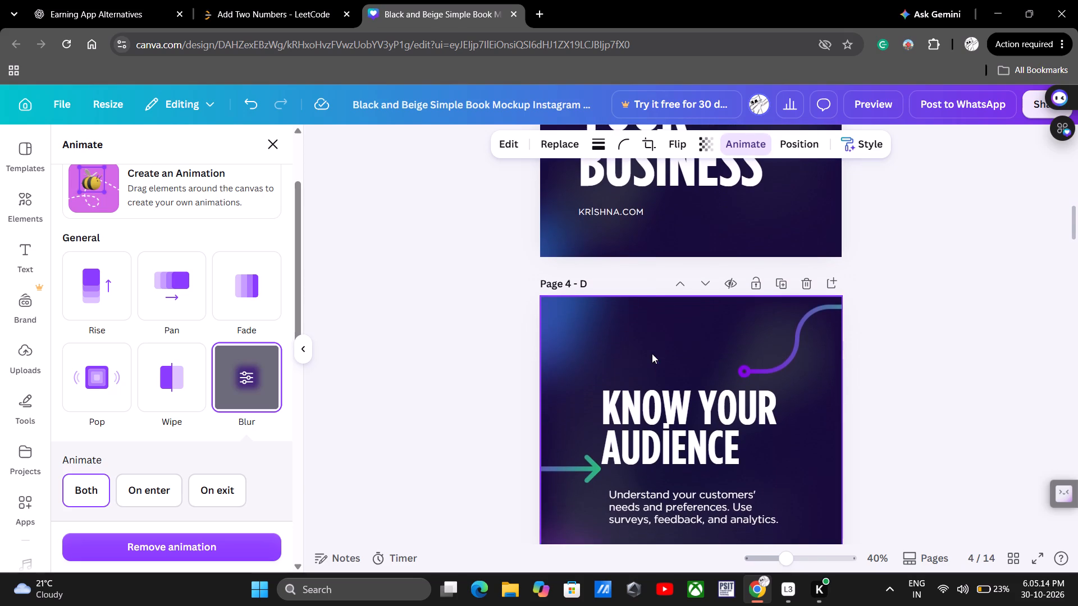
pyautogui.scroll(-1, 648, 370)
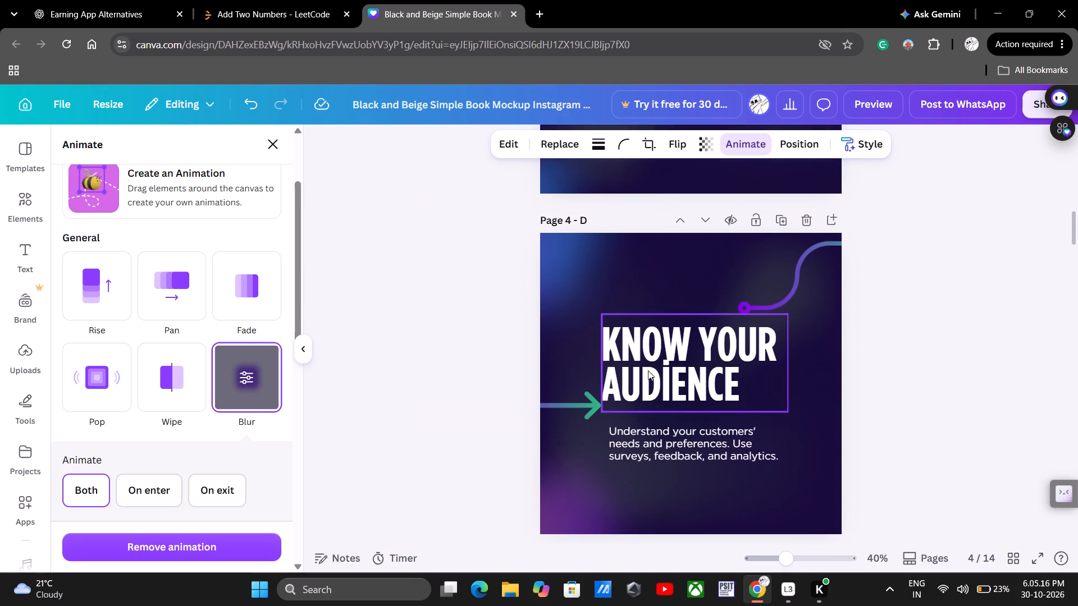
pyautogui.scroll(-2, 648, 370)
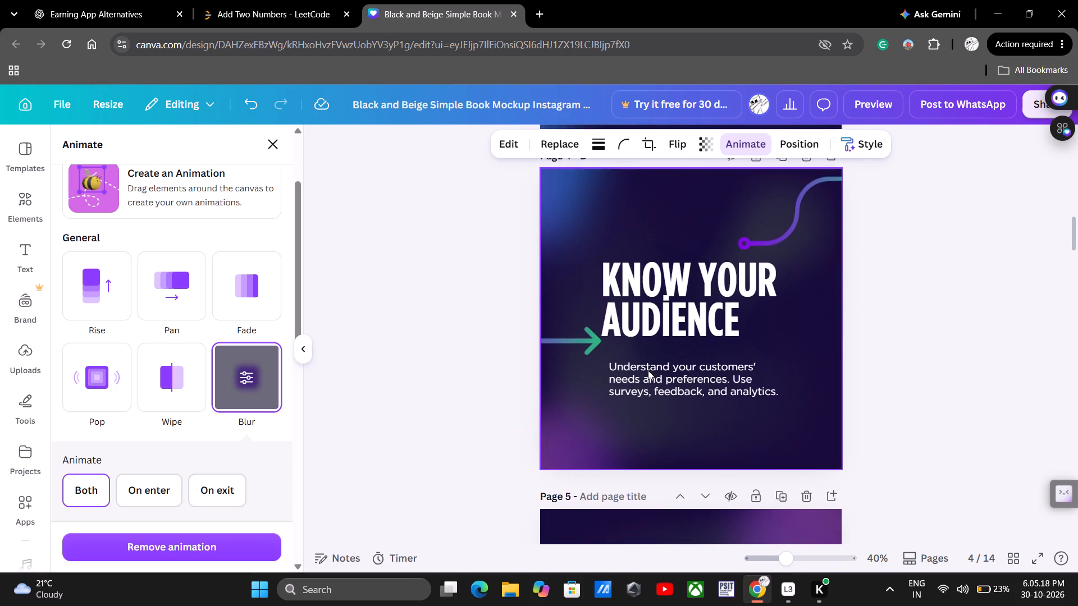
pyautogui.scroll(-1, 648, 370)
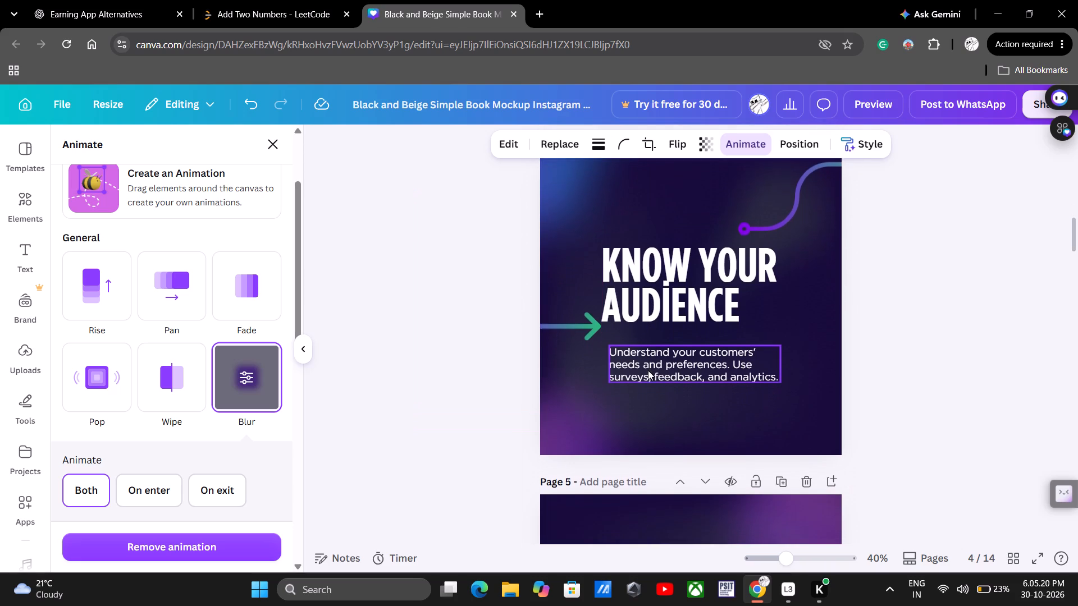
pyautogui.scroll(-2, 648, 370)
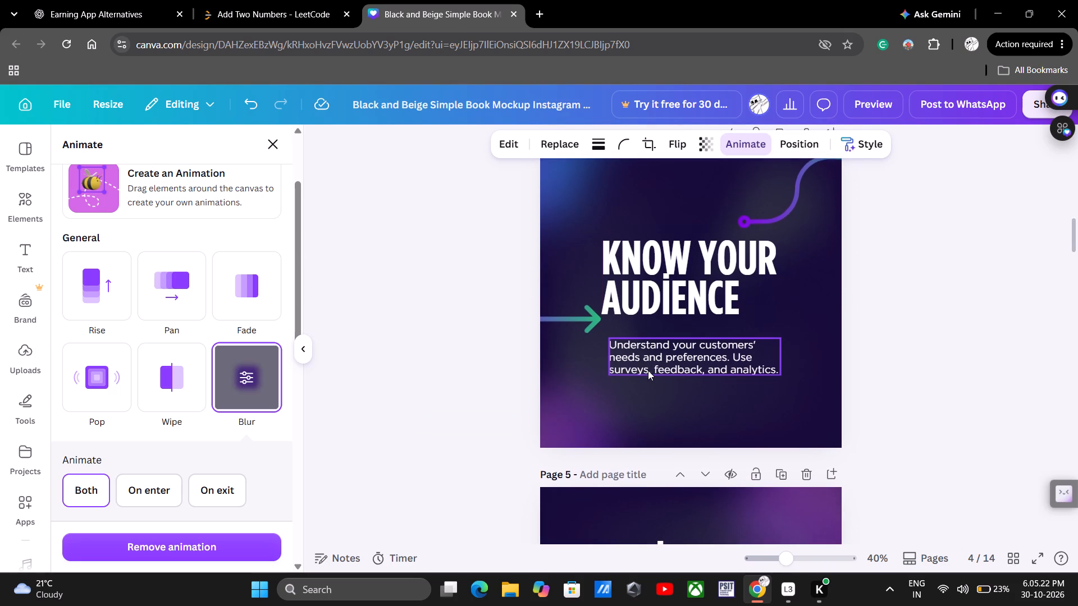
pyautogui.scroll(-1, 648, 370)
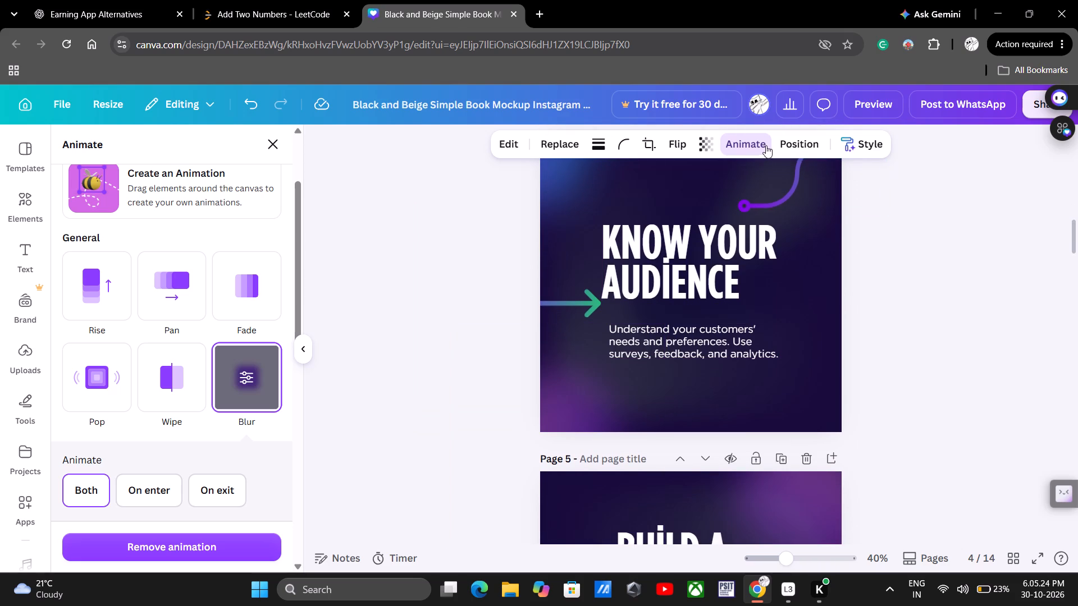
# Check the crop options for the page 1 shading strip and leave them to preview the carousel.
pyautogui.click(650, 140)
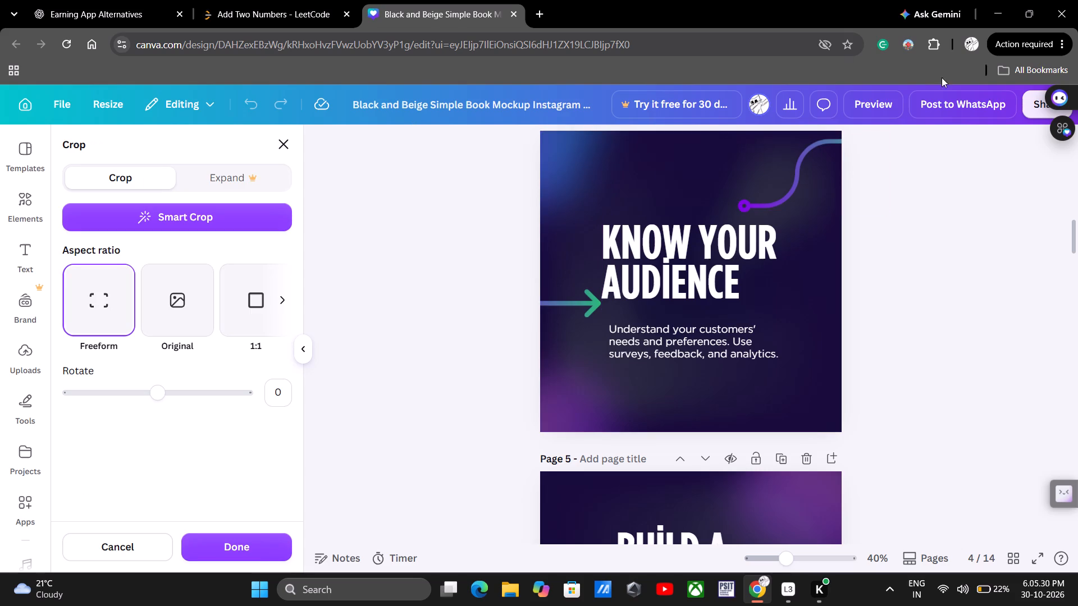
pyautogui.click(876, 97)
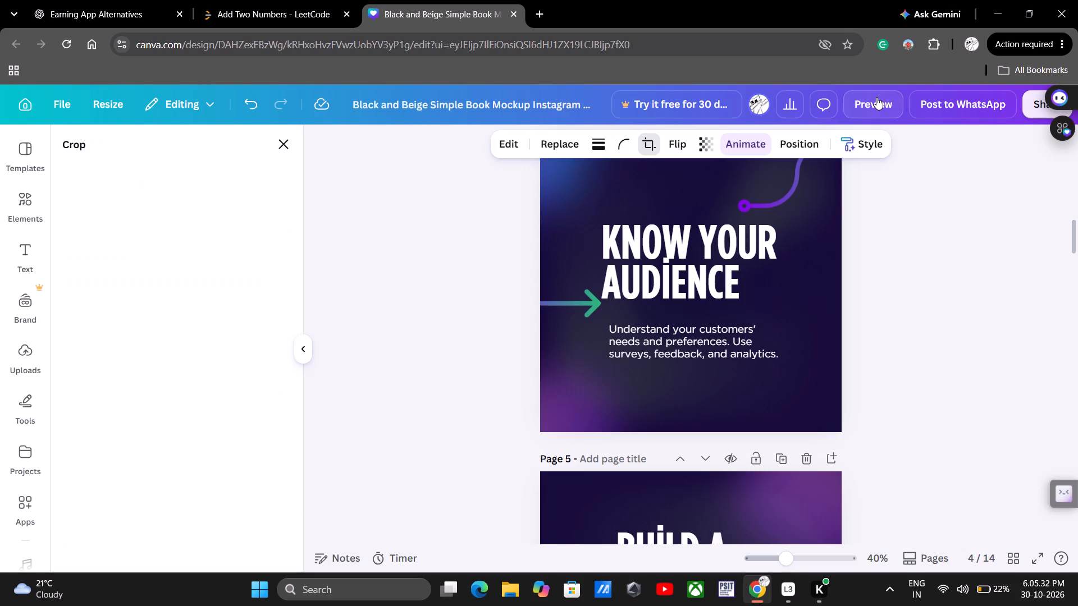
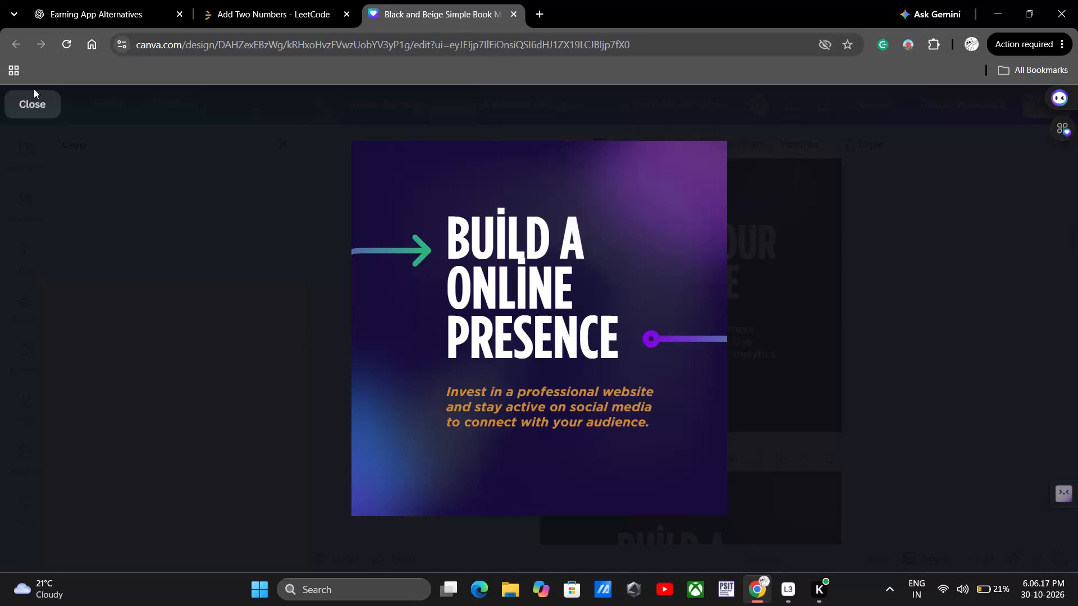
# Leave the preview and set the title of page 5, the "Build a Online Presence" page, to E.
pyautogui.click(10, 108)
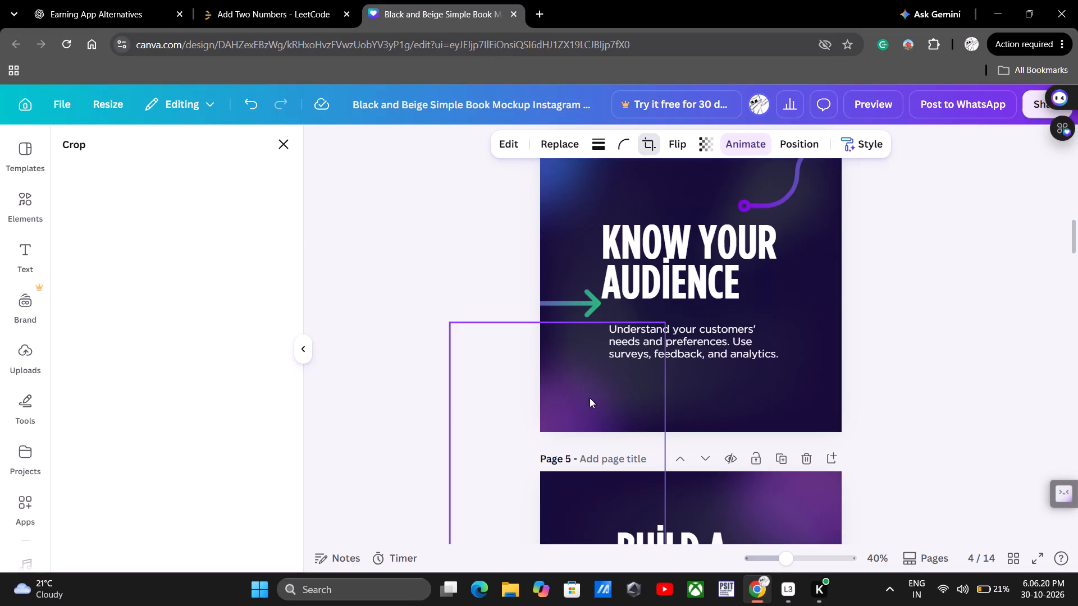
pyautogui.click(606, 457)
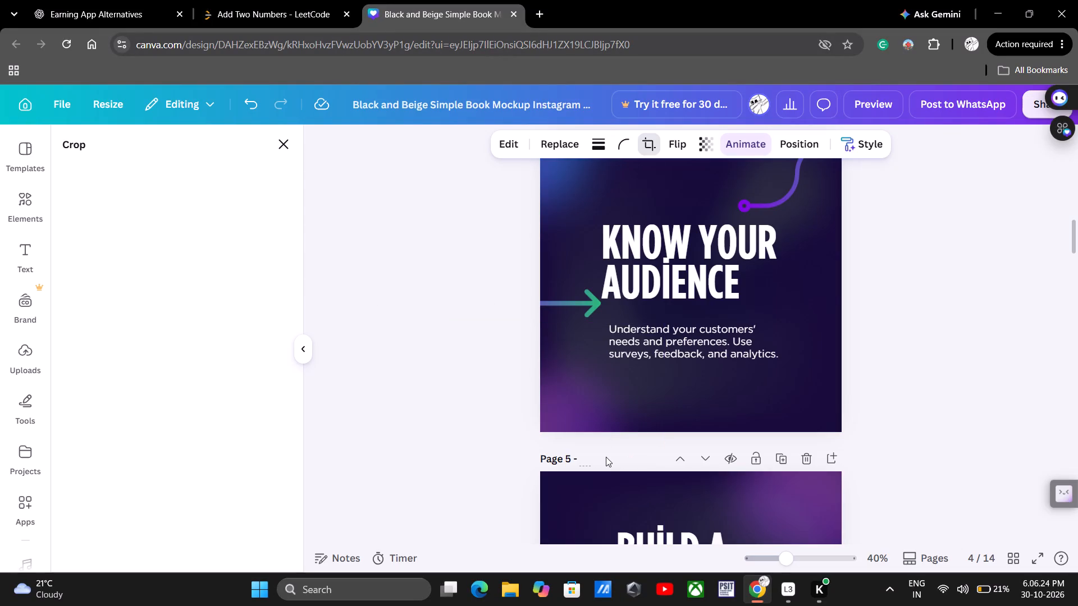
pyautogui.hotkey('ctrl', 'e')
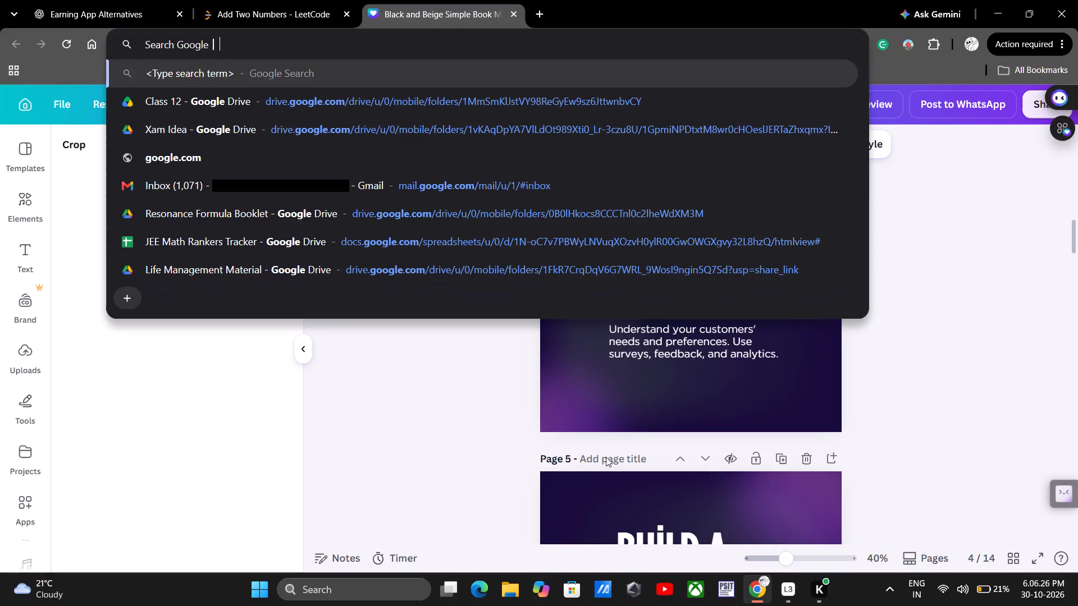
pyautogui.doubleClick(606, 457)
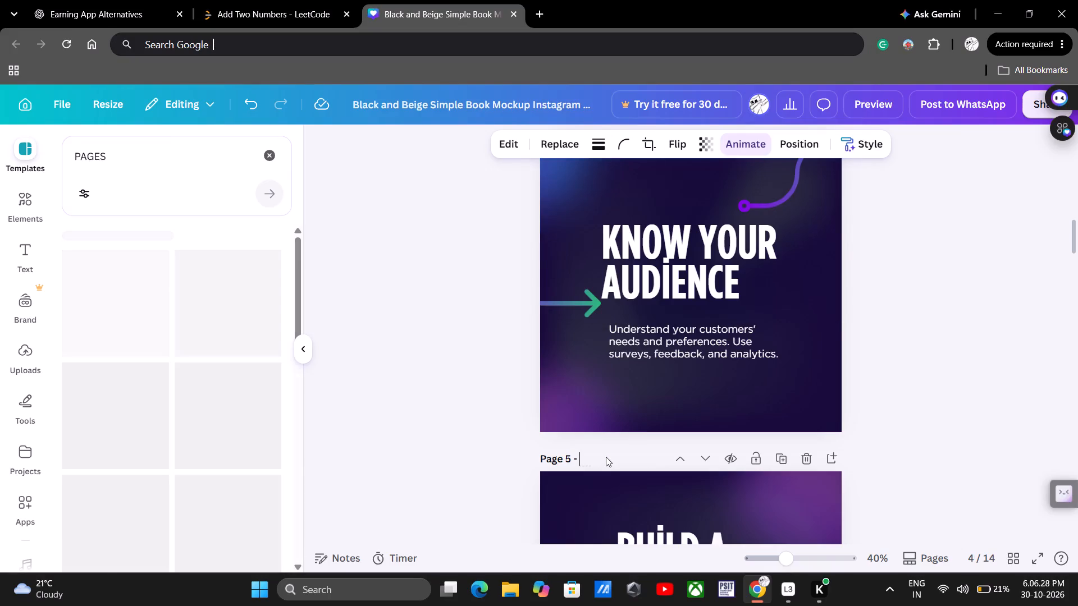
pyautogui.hotkey('ctrl', 'e')
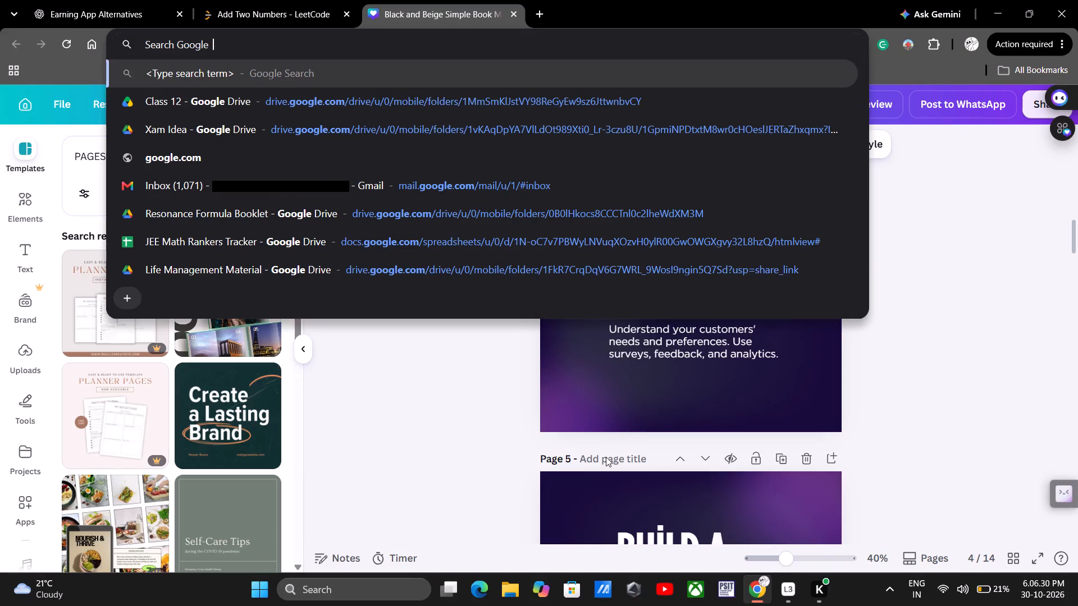
pyautogui.click(606, 457)
pyautogui.hotkey('shift', 'e')
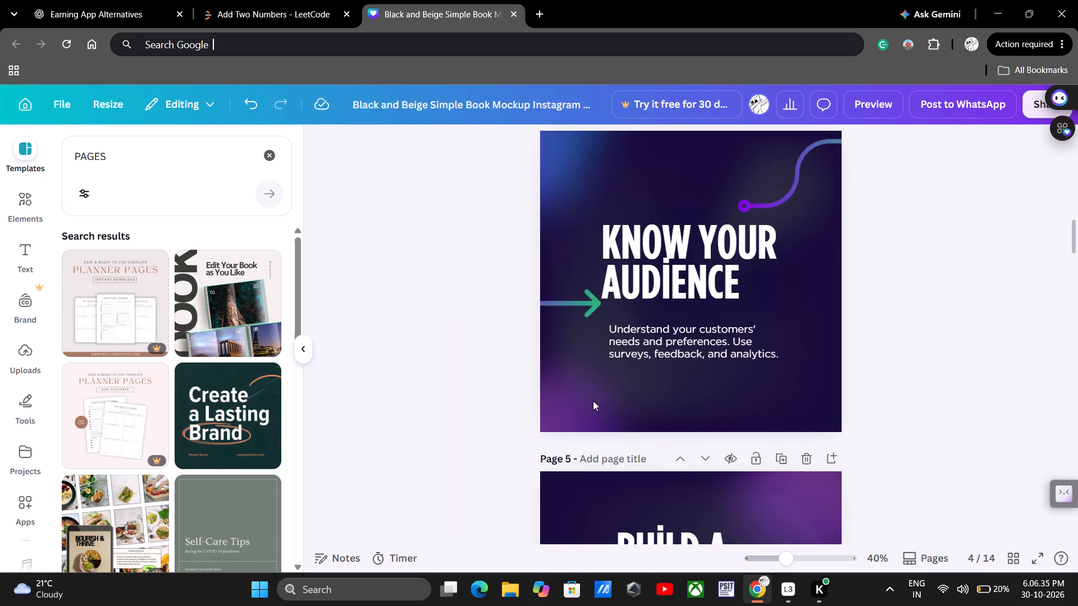
pyautogui.click(596, 457)
pyautogui.hotkey('shift', 'e')
# Look through pages 5 to 7 of the carousel, examining their page titles, headings, body text, arrows and lines.
pyautogui.scroll(1, 591, 498)
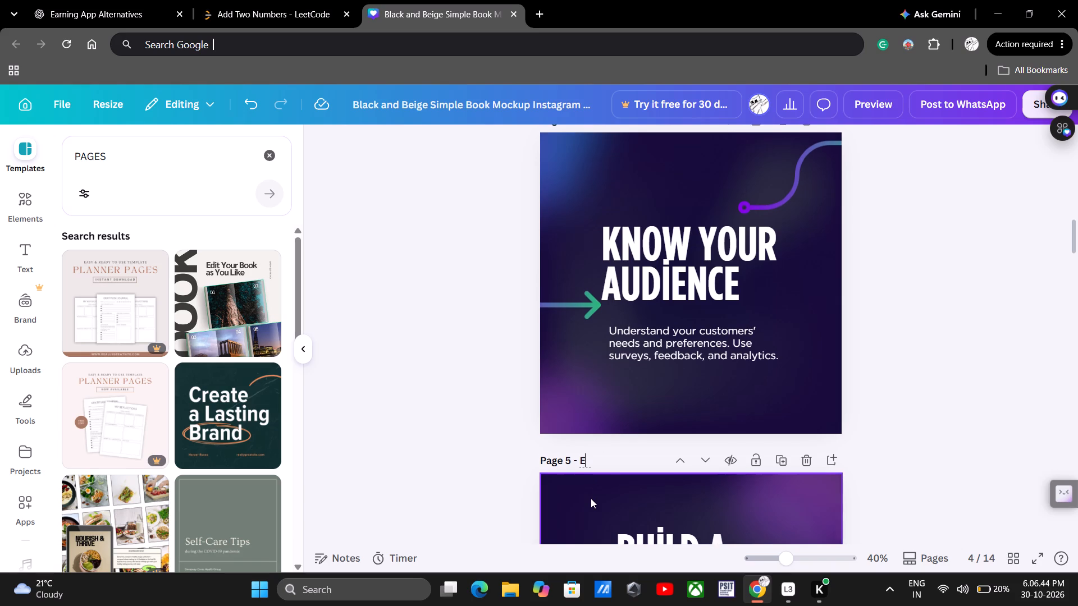
pyautogui.scroll(-2, 591, 498)
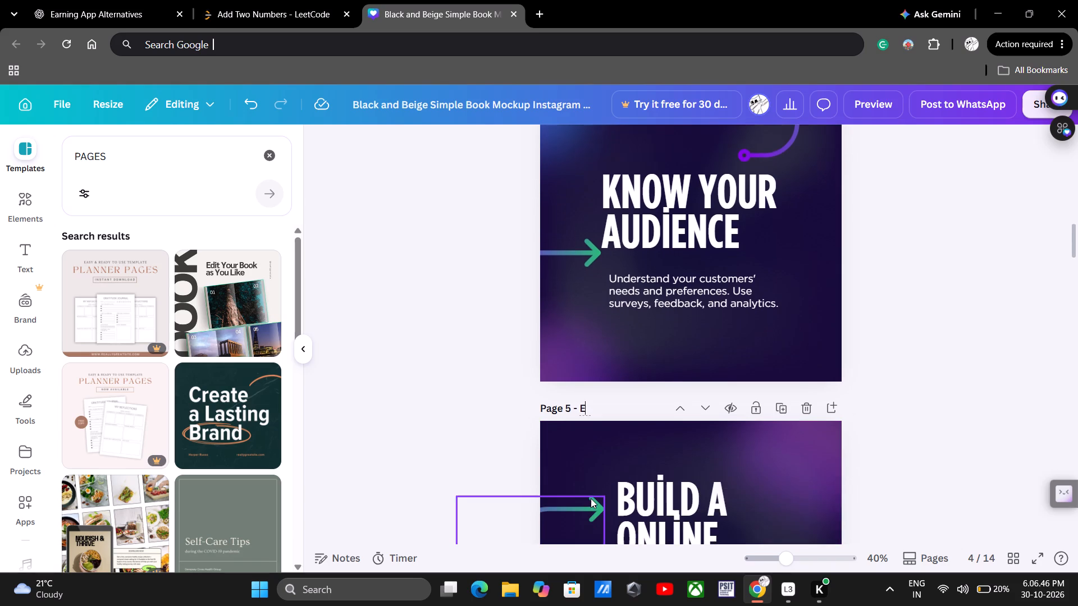
pyautogui.scroll(-3, 591, 498)
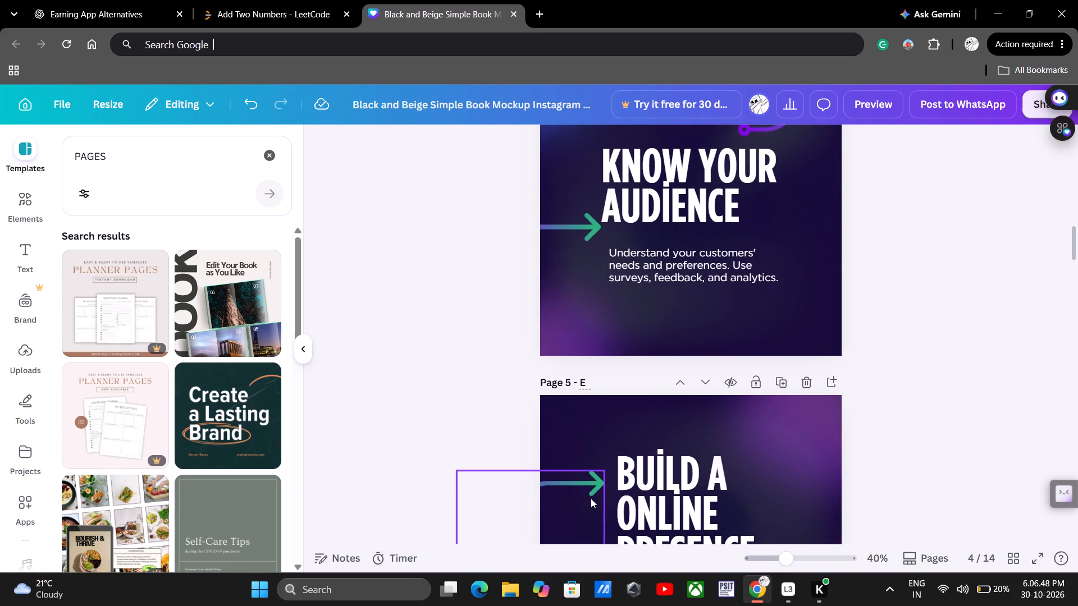
pyautogui.scroll(-1, 591, 498)
pyautogui.scroll(-1, 565, 398)
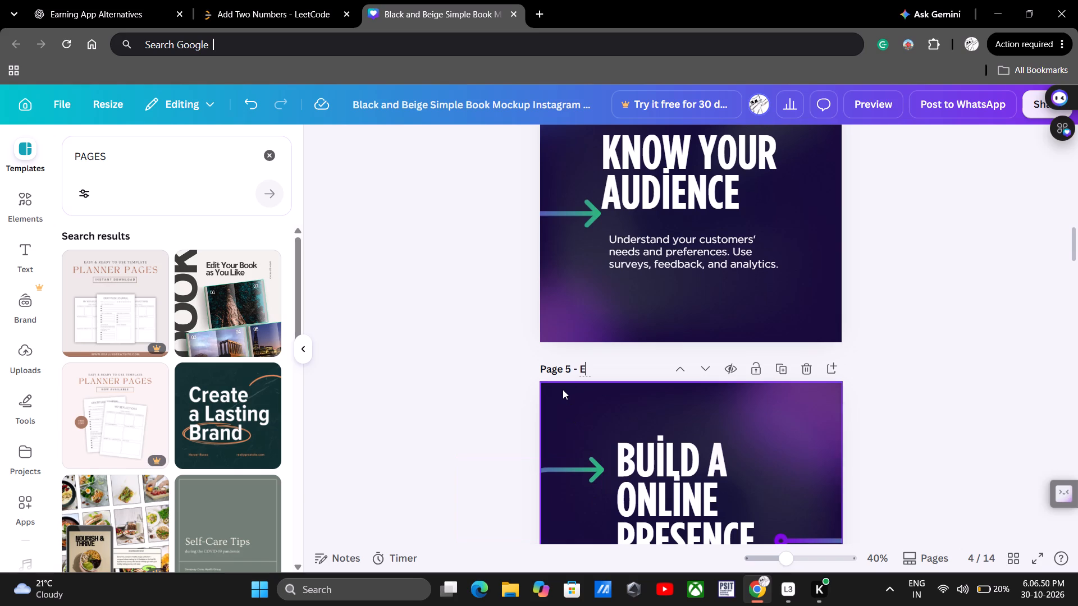
pyautogui.scroll(-2, 563, 389)
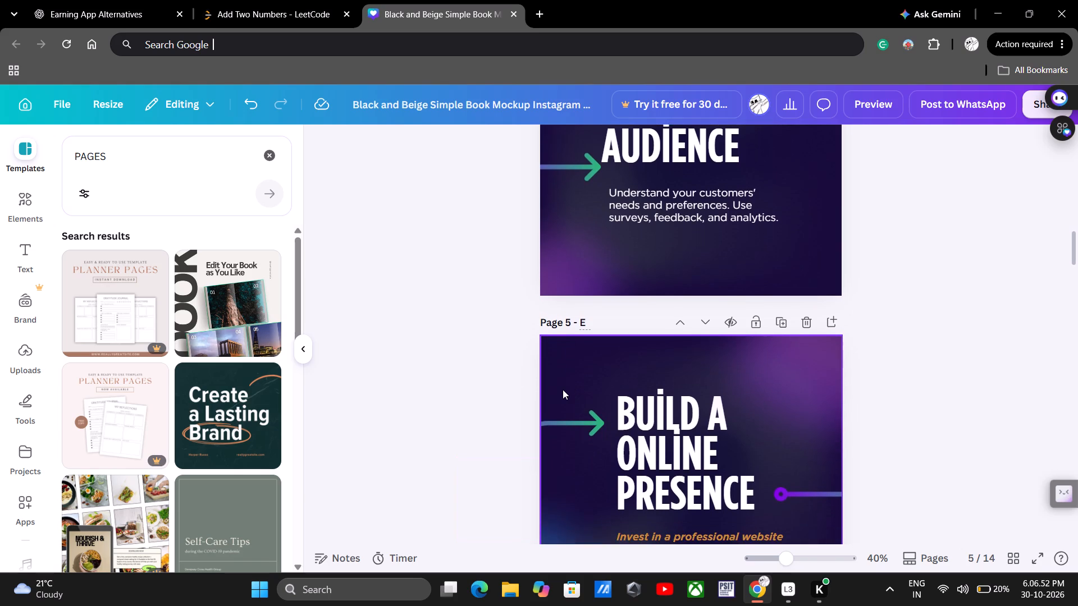
pyautogui.scroll(-1, 563, 389)
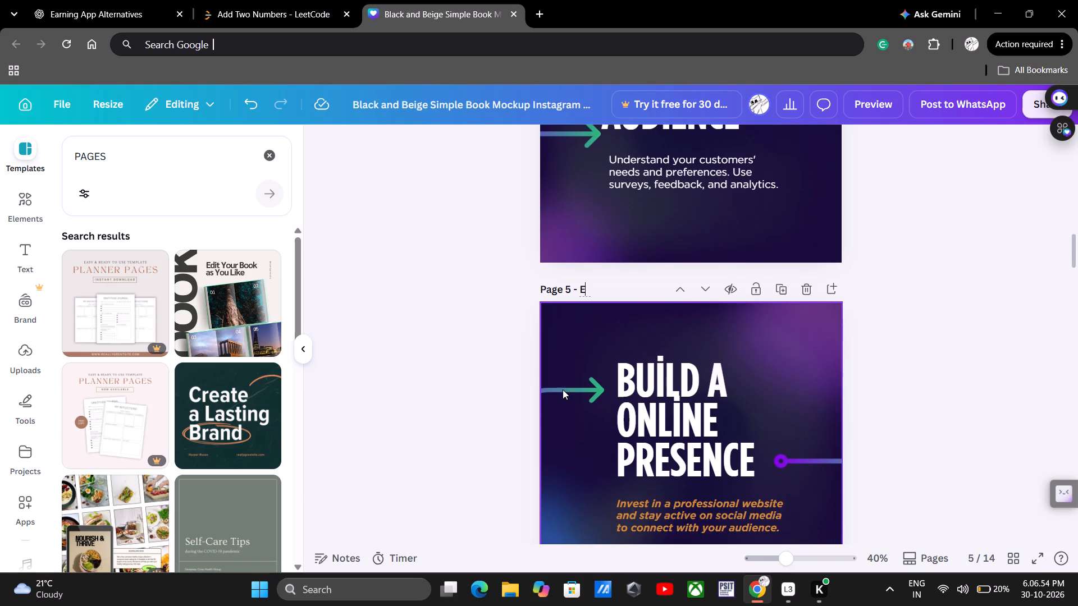
pyautogui.scroll(-1, 563, 389)
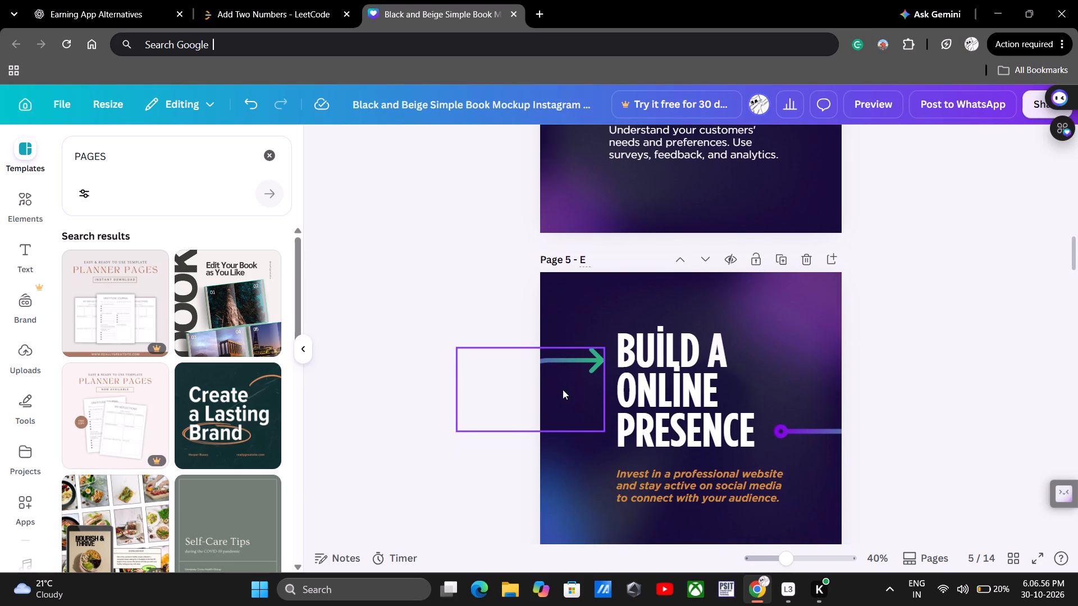
pyautogui.scroll(-1, 563, 389)
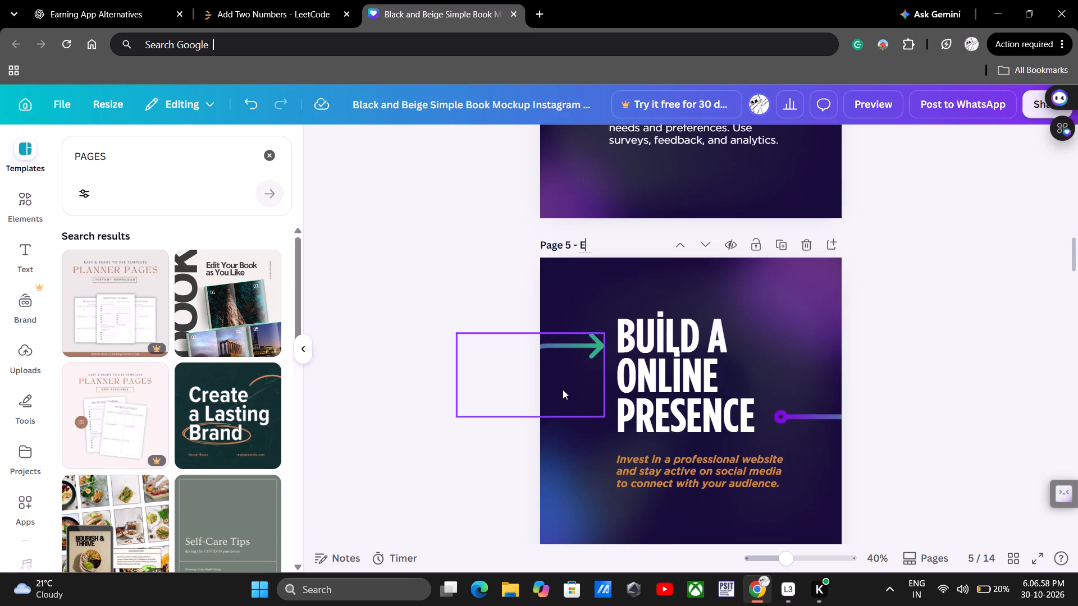
pyautogui.scroll(-1, 563, 389)
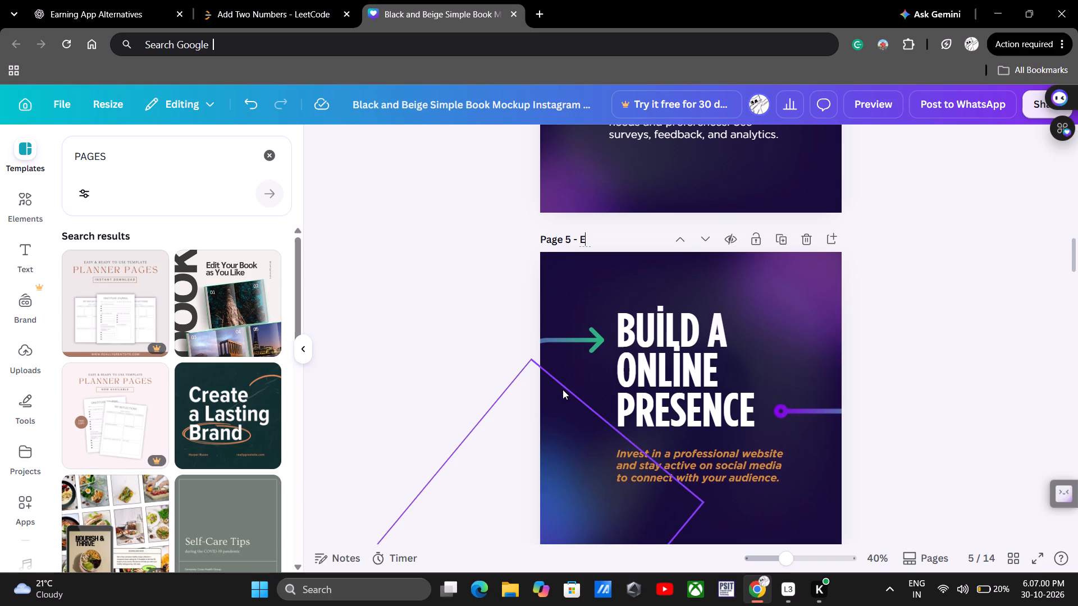
pyautogui.scroll(-4, 563, 389)
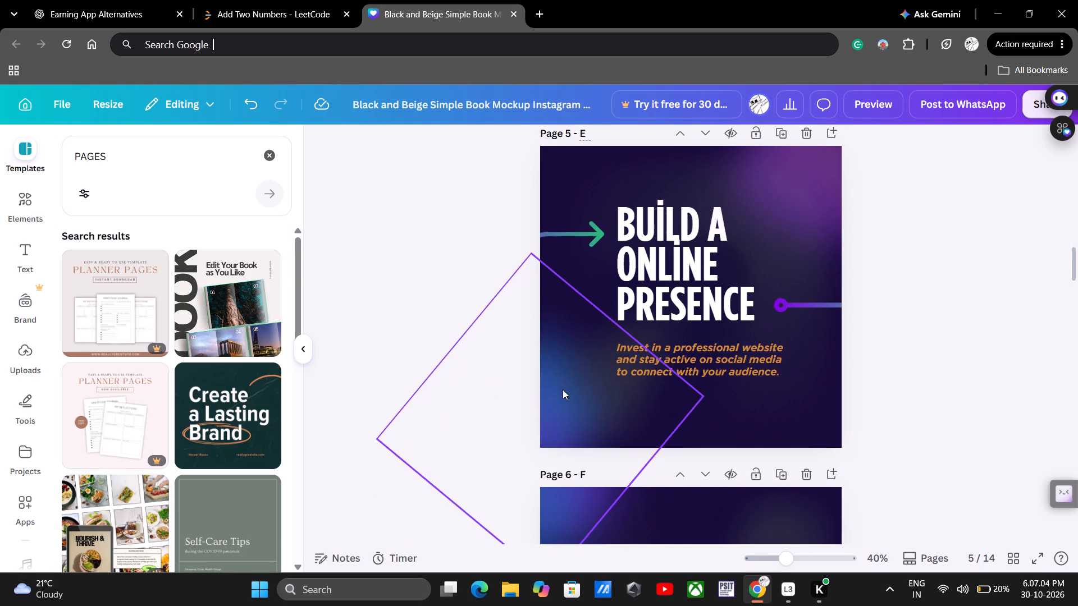
pyautogui.scroll(-3, 563, 389)
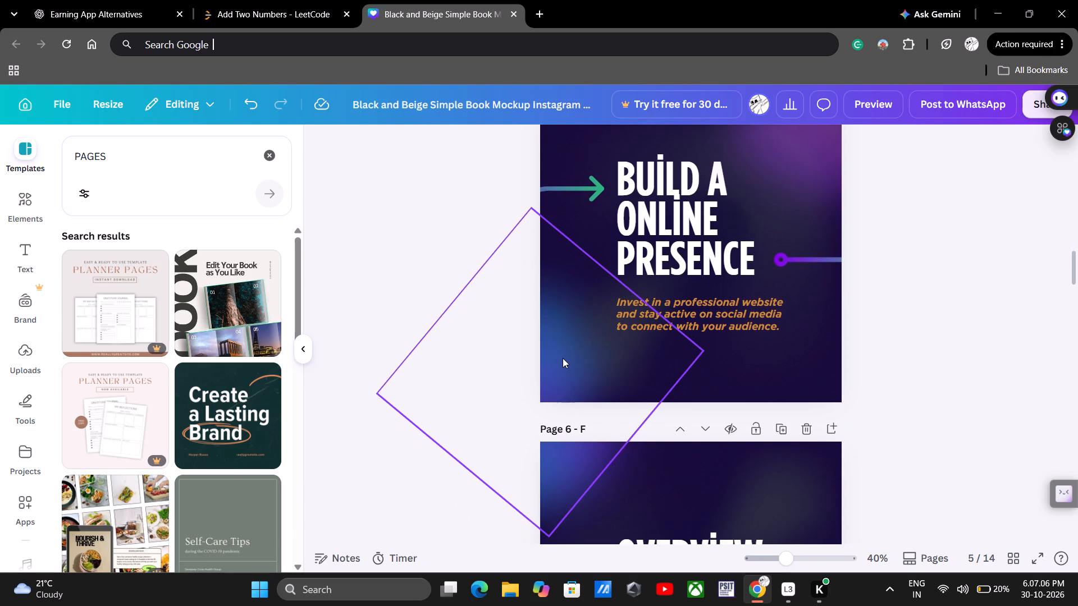
pyautogui.scroll(-2, 563, 358)
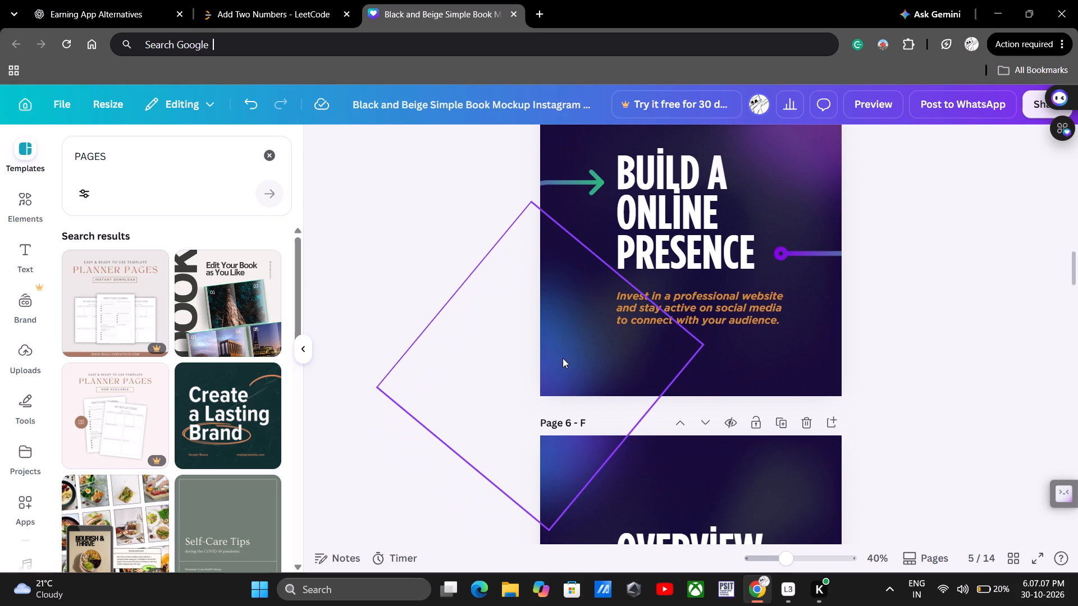
pyautogui.scroll(-2, 563, 358)
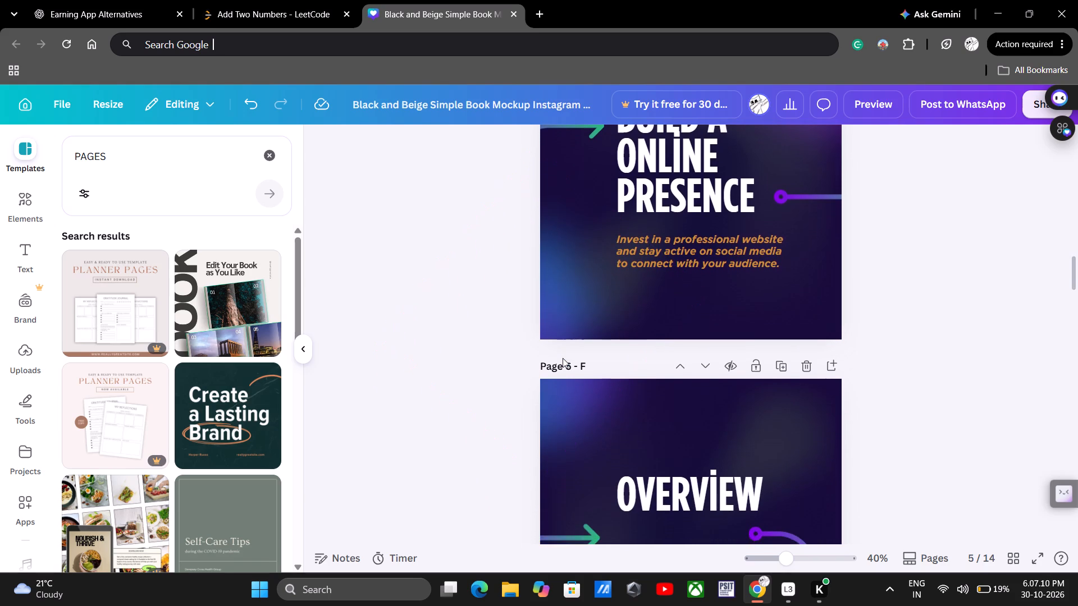
pyautogui.scroll(-1, 563, 358)
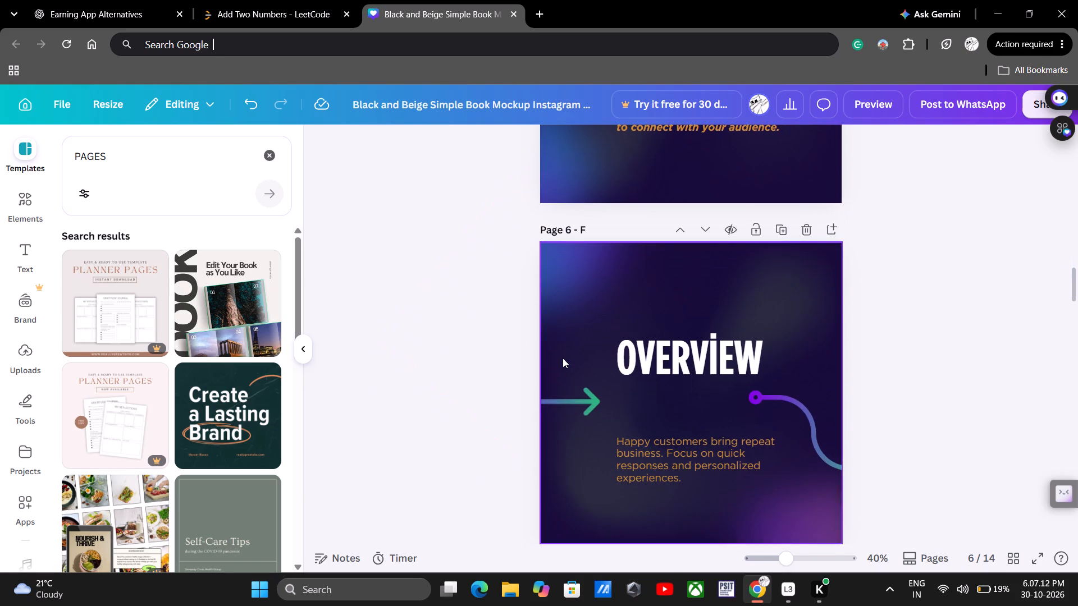
pyautogui.scroll(-1, 546, 302)
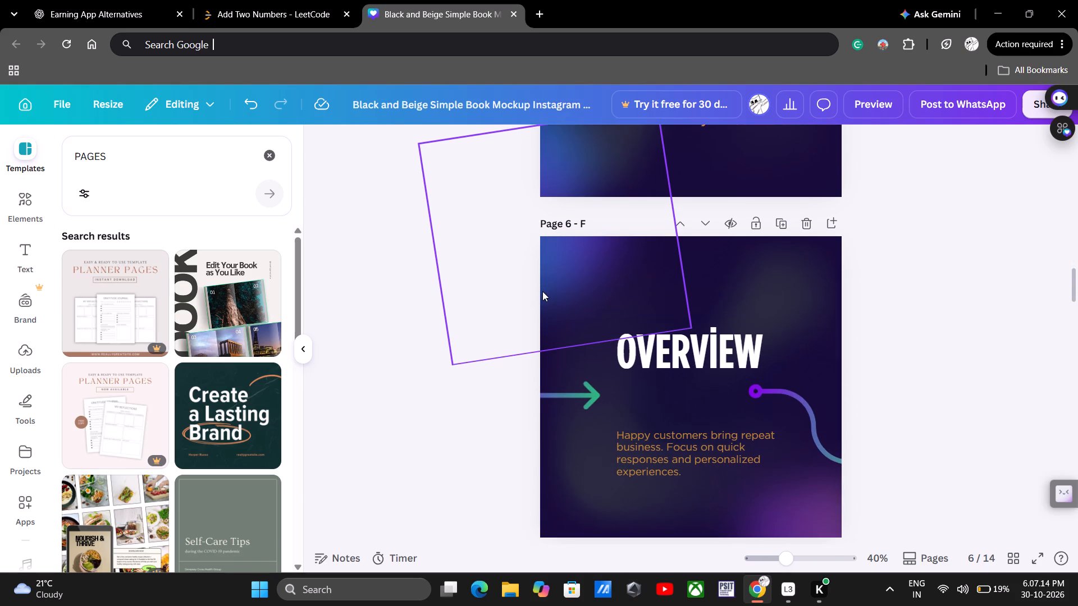
pyautogui.scroll(-1, 542, 291)
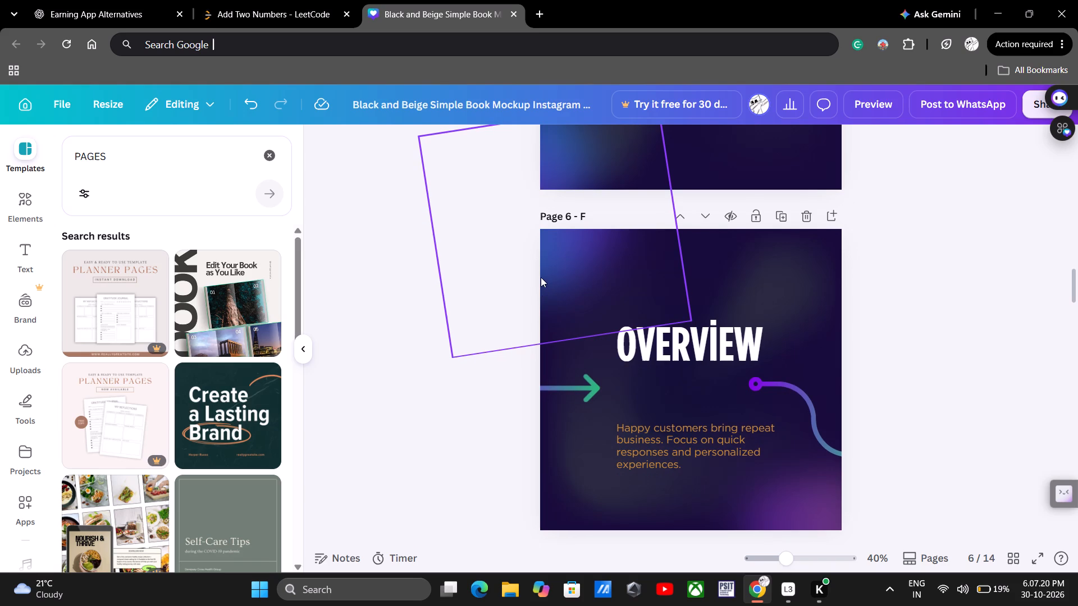
pyautogui.scroll(-1, 541, 277)
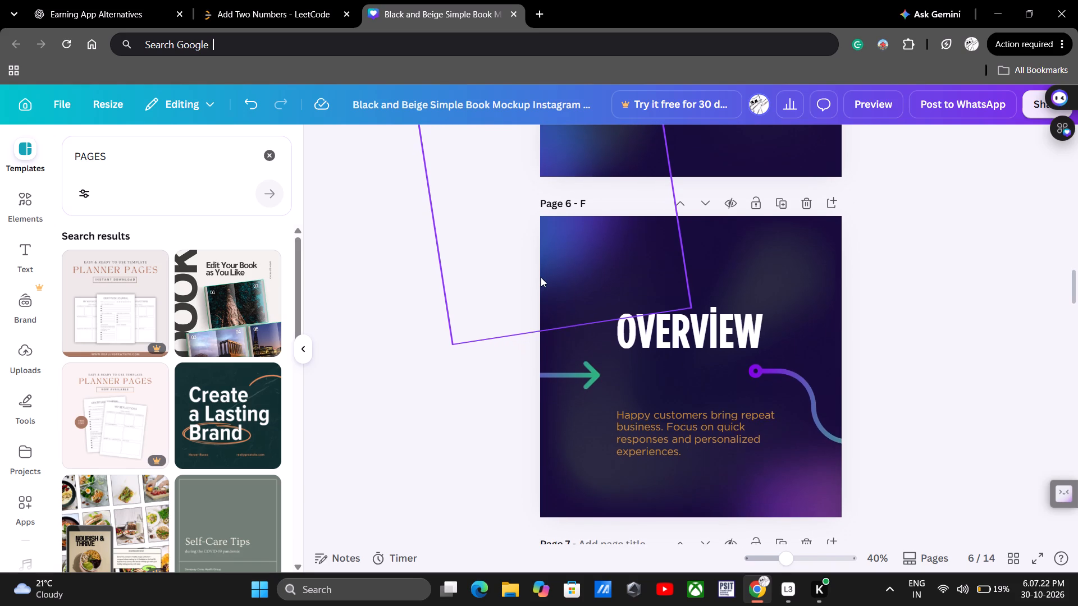
pyautogui.scroll(-1, 539, 272)
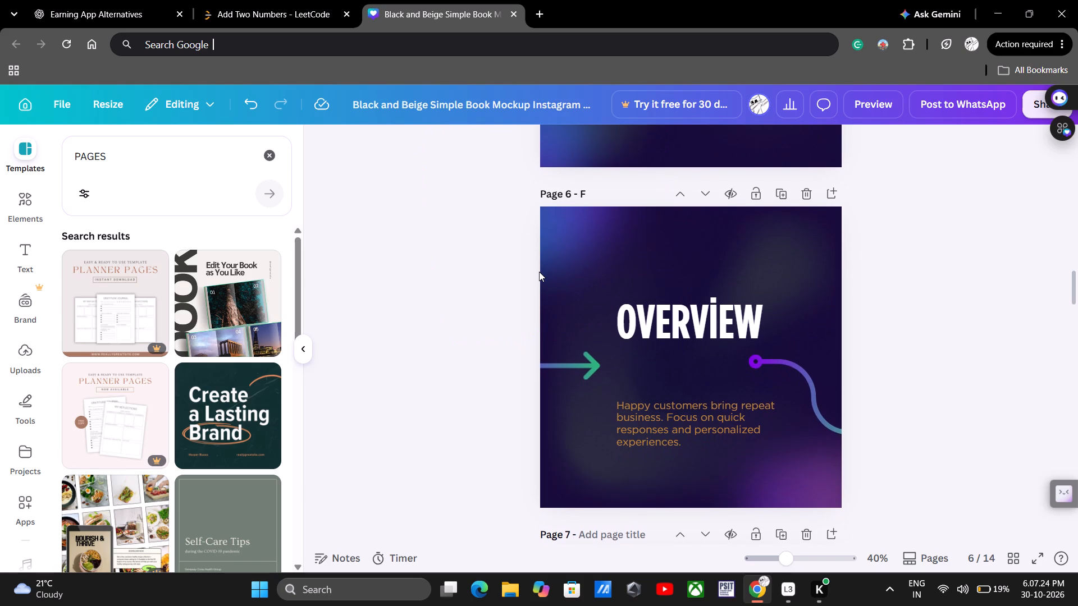
pyautogui.scroll(-1, 539, 272)
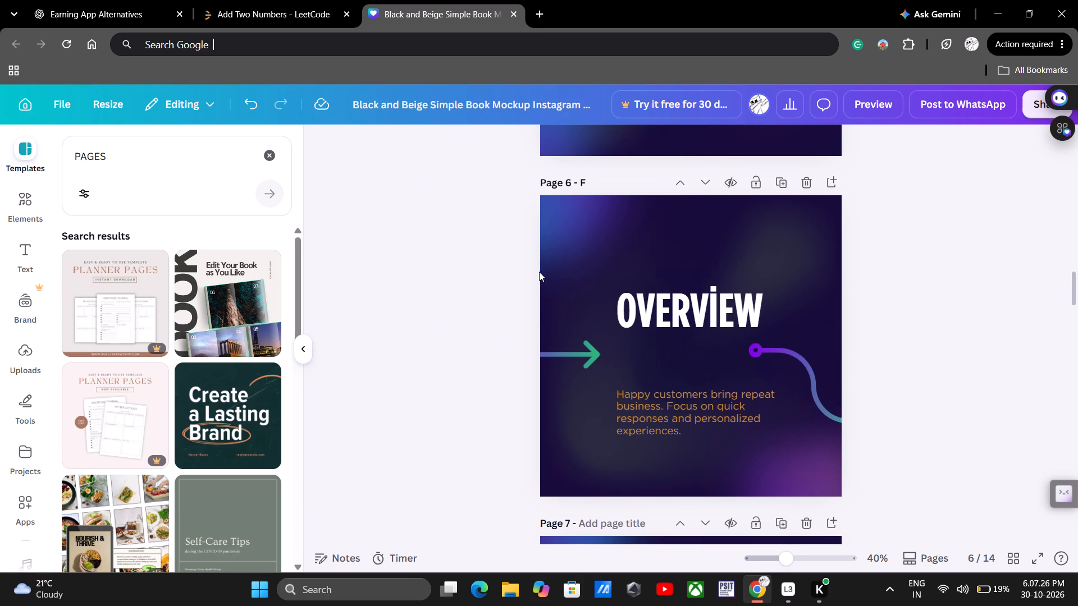
pyautogui.scroll(-1, 539, 272)
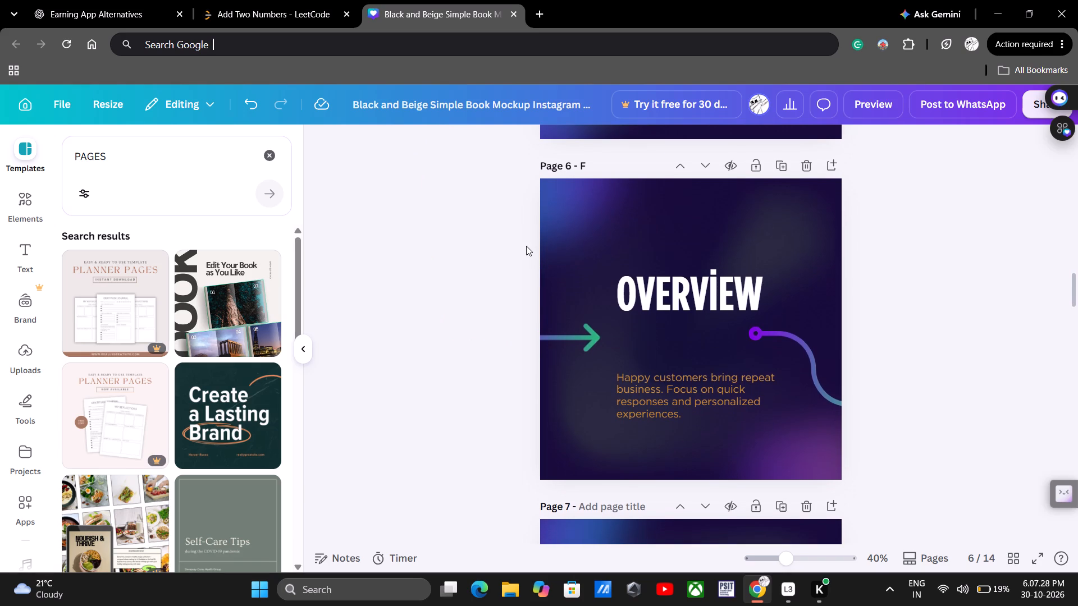
pyautogui.scroll(-1, 526, 246)
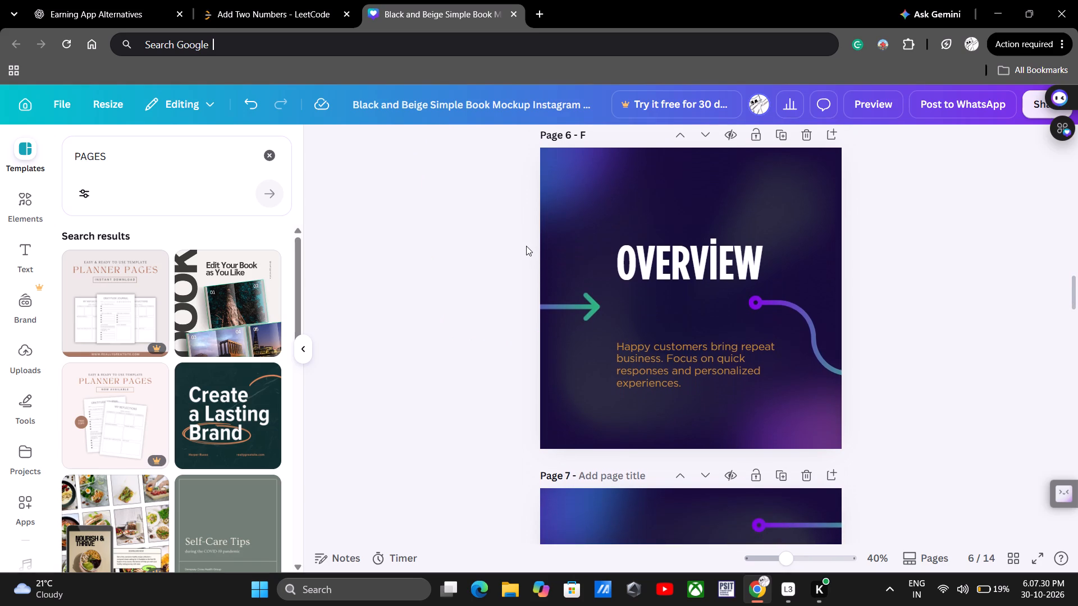
pyautogui.scroll(-2, 526, 246)
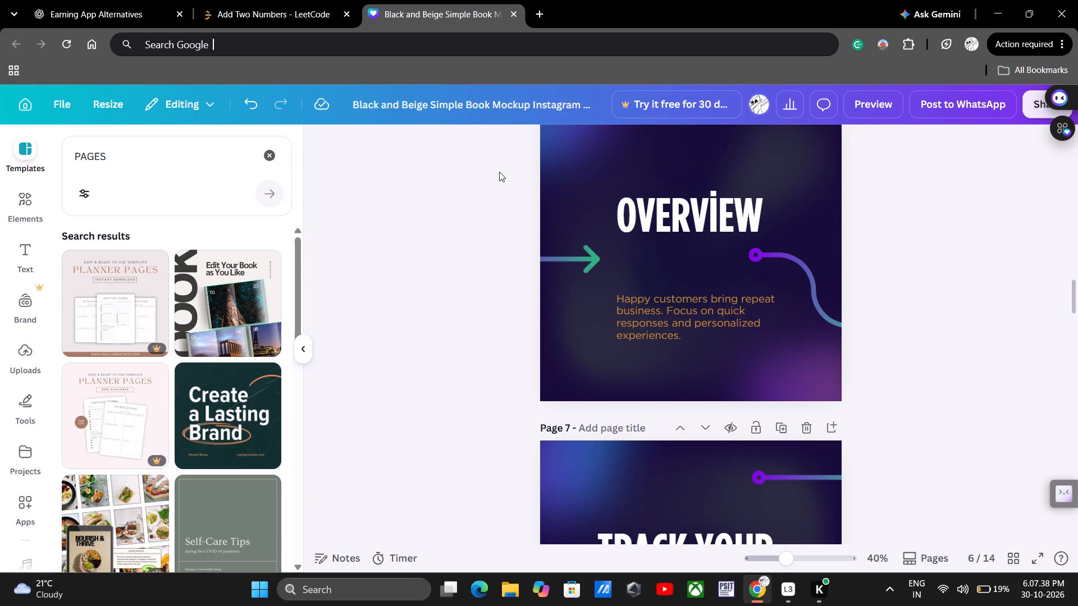
pyautogui.scroll(-1, 486, 130)
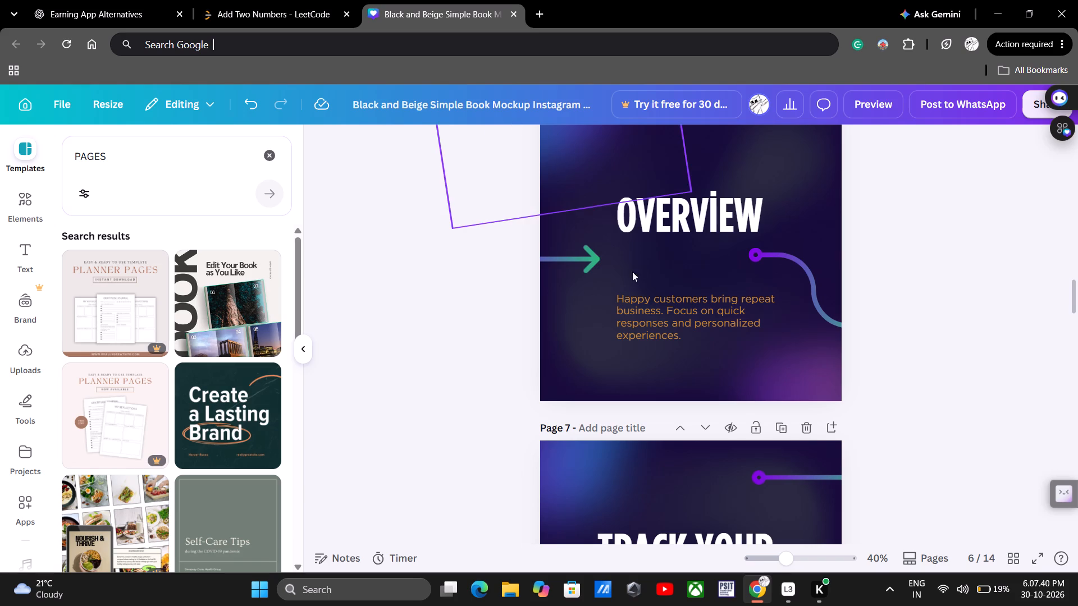
pyautogui.scroll(-1, 619, 313)
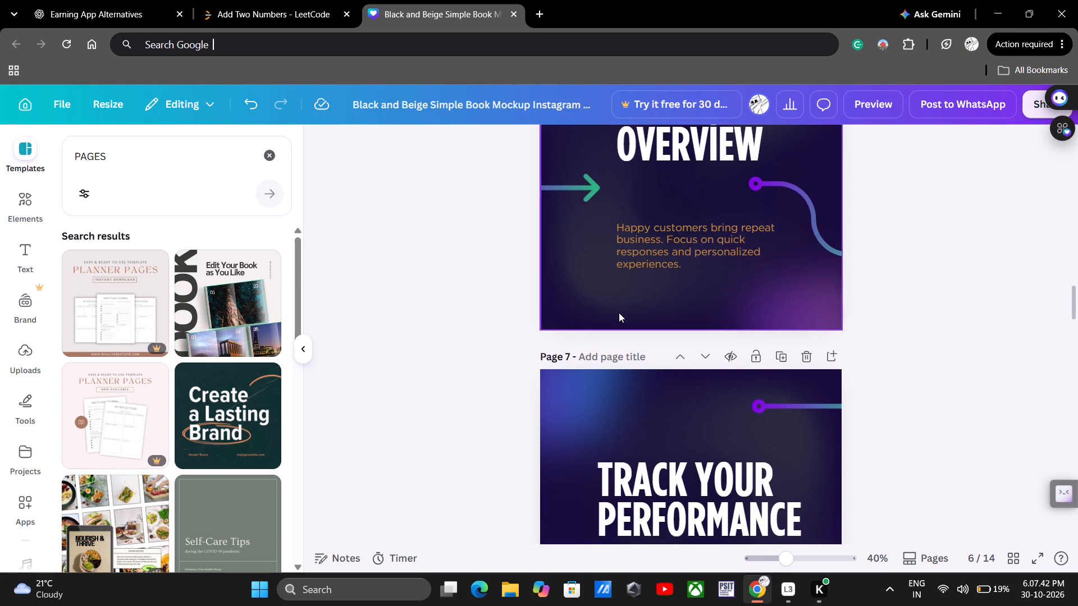
pyautogui.scroll(-1, 614, 309)
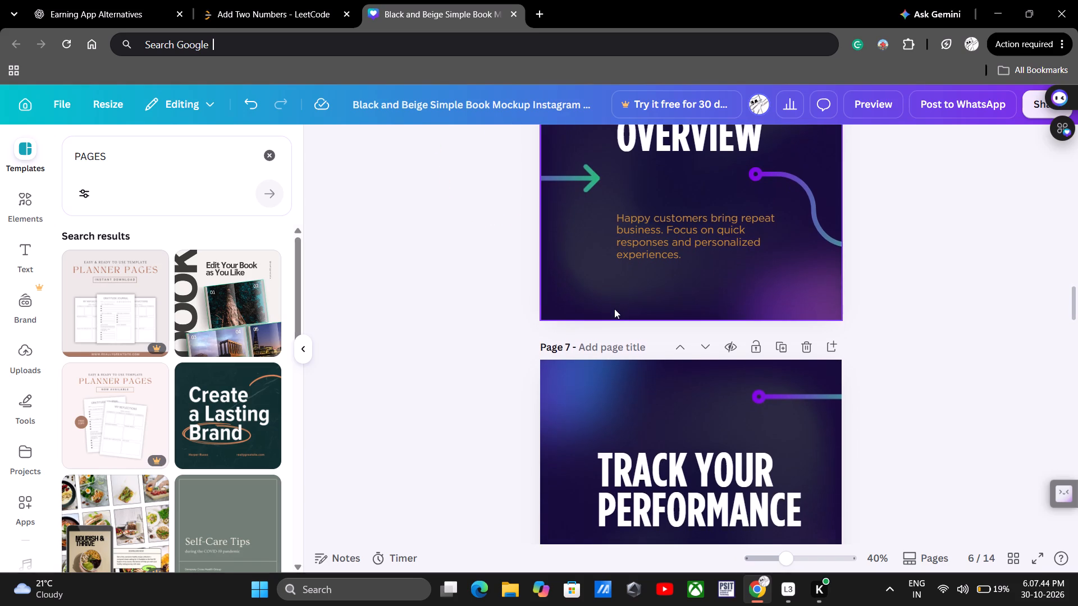
pyautogui.scroll(-1, 614, 309)
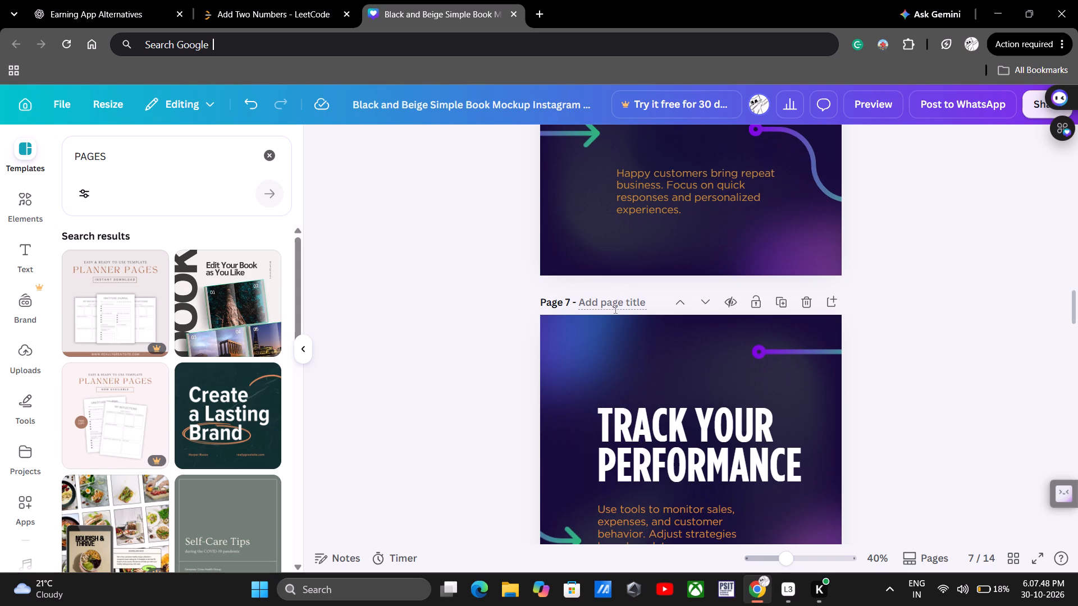
pyautogui.scroll(-1, 614, 309)
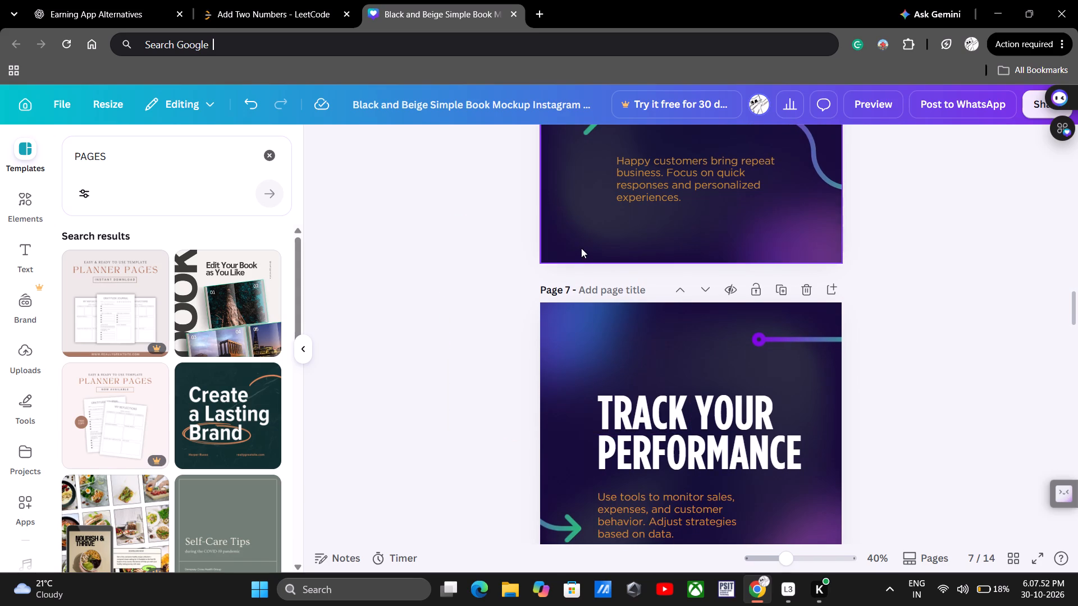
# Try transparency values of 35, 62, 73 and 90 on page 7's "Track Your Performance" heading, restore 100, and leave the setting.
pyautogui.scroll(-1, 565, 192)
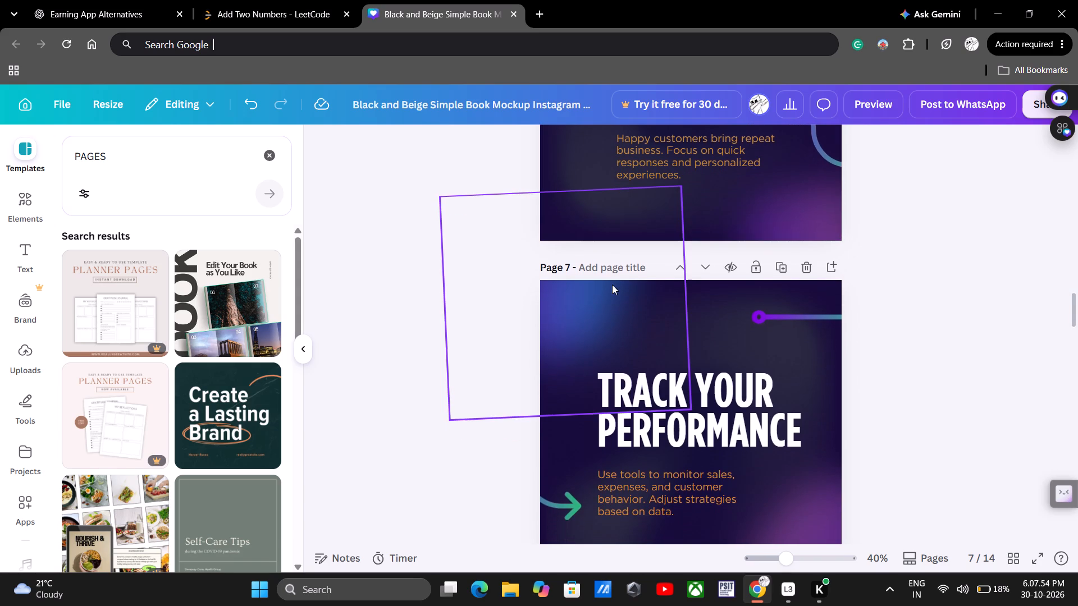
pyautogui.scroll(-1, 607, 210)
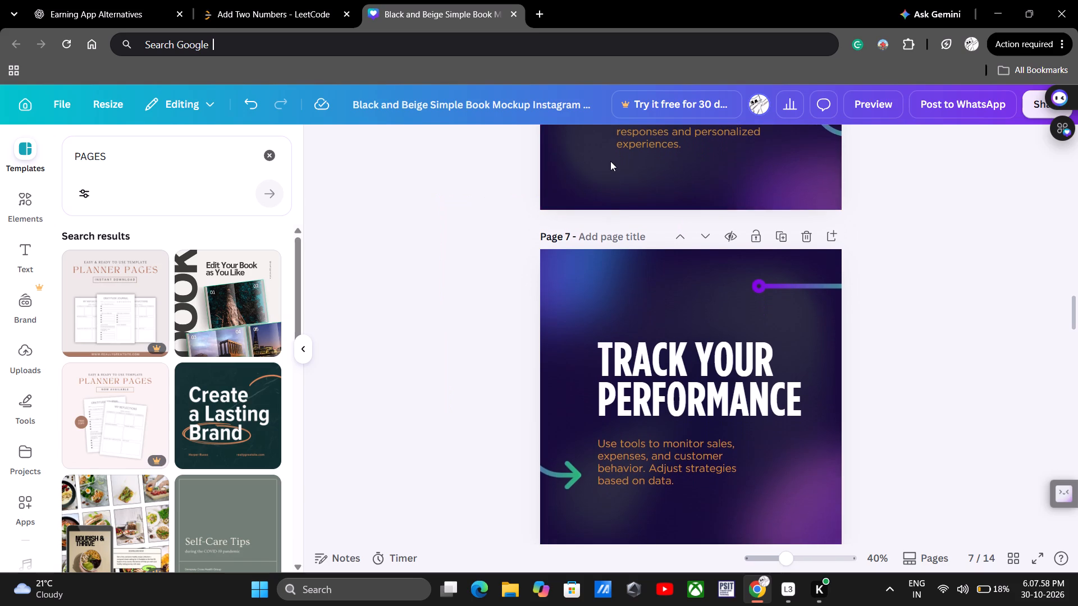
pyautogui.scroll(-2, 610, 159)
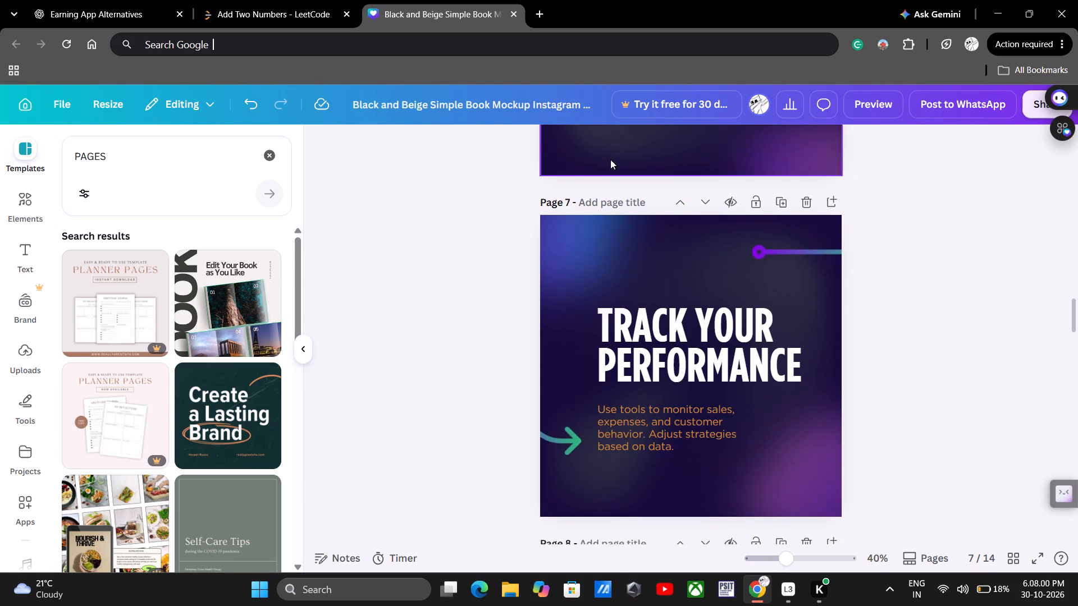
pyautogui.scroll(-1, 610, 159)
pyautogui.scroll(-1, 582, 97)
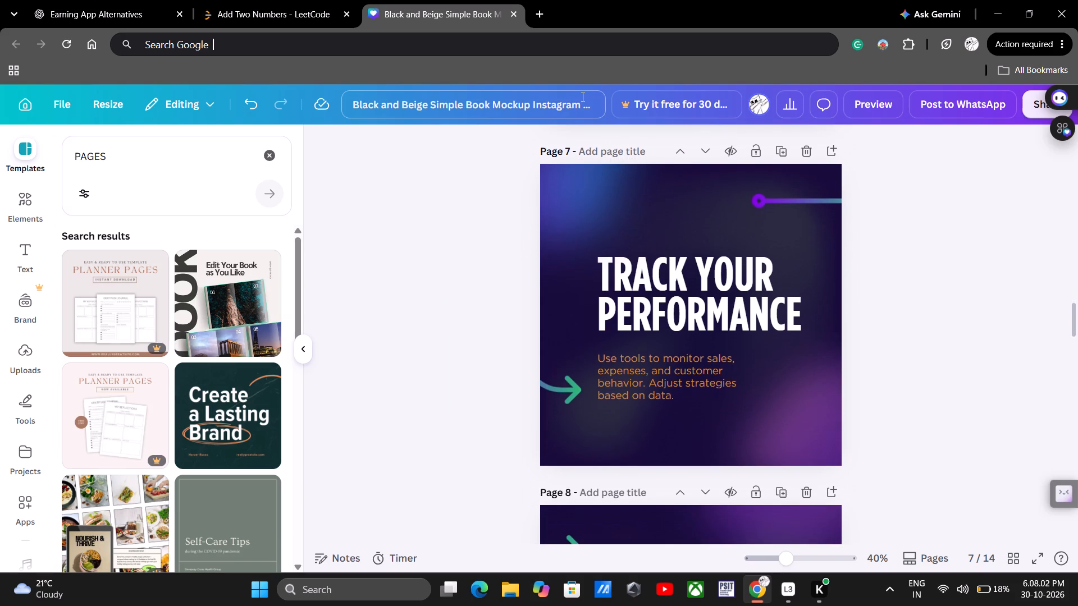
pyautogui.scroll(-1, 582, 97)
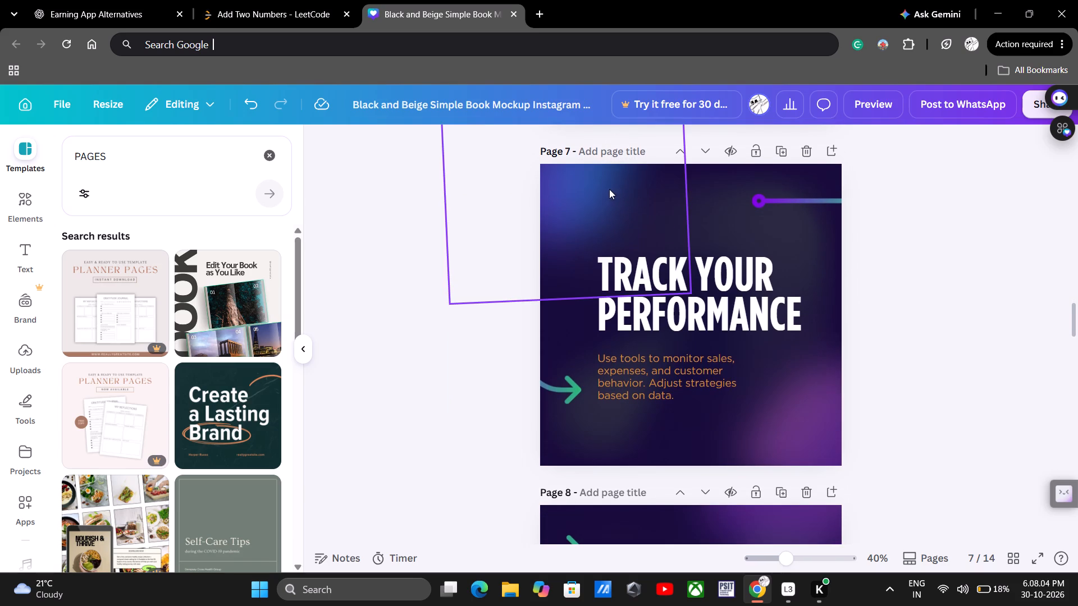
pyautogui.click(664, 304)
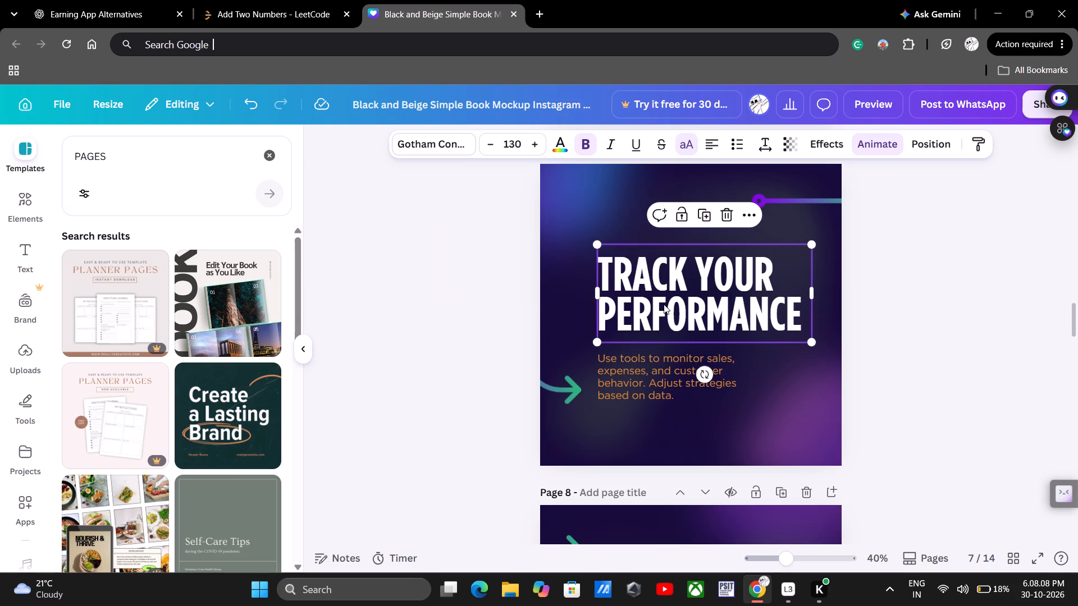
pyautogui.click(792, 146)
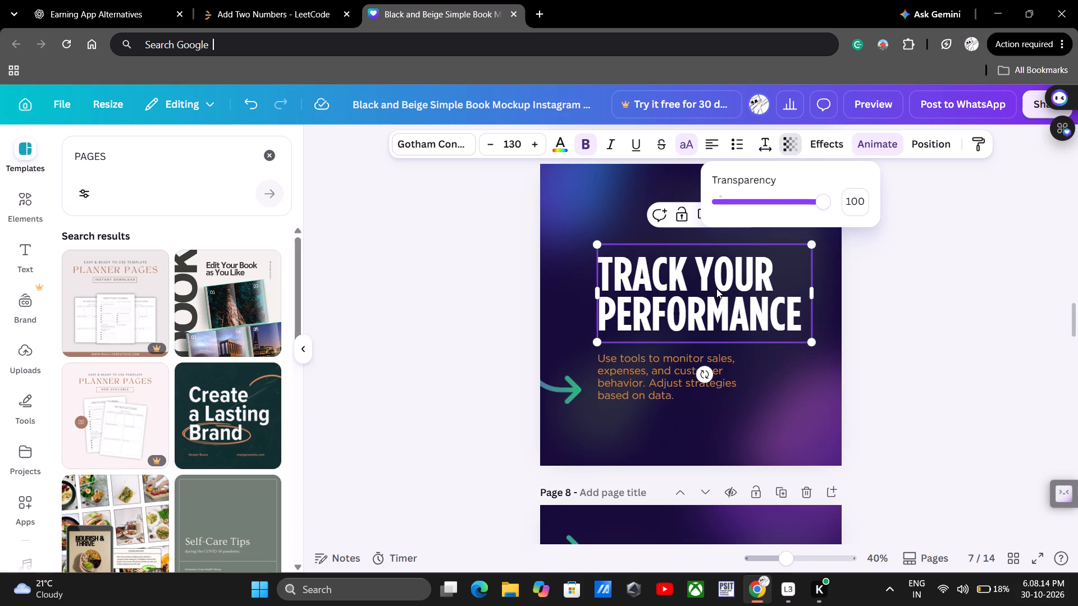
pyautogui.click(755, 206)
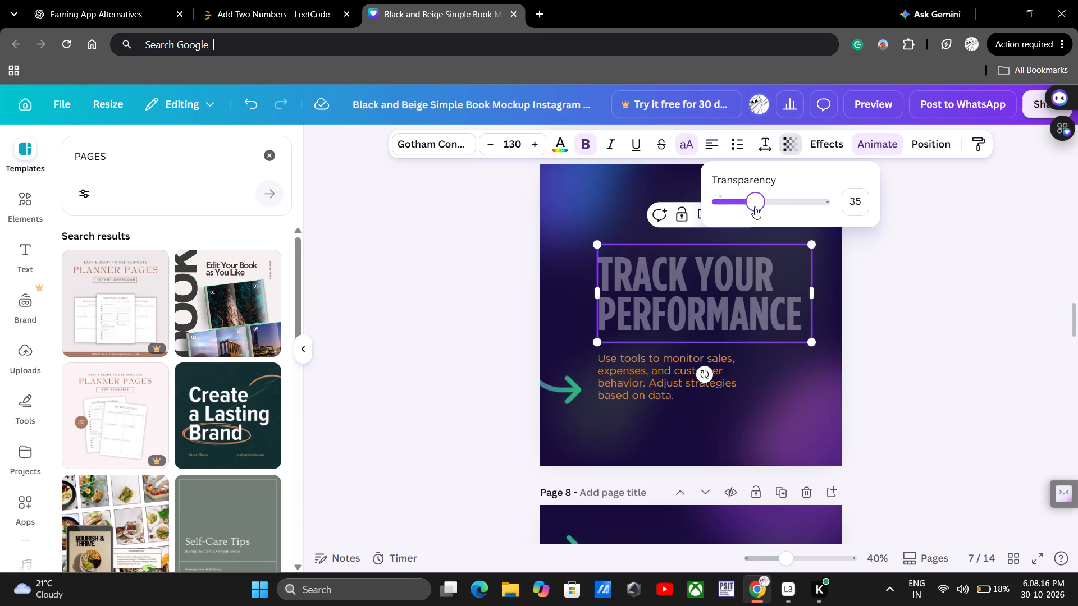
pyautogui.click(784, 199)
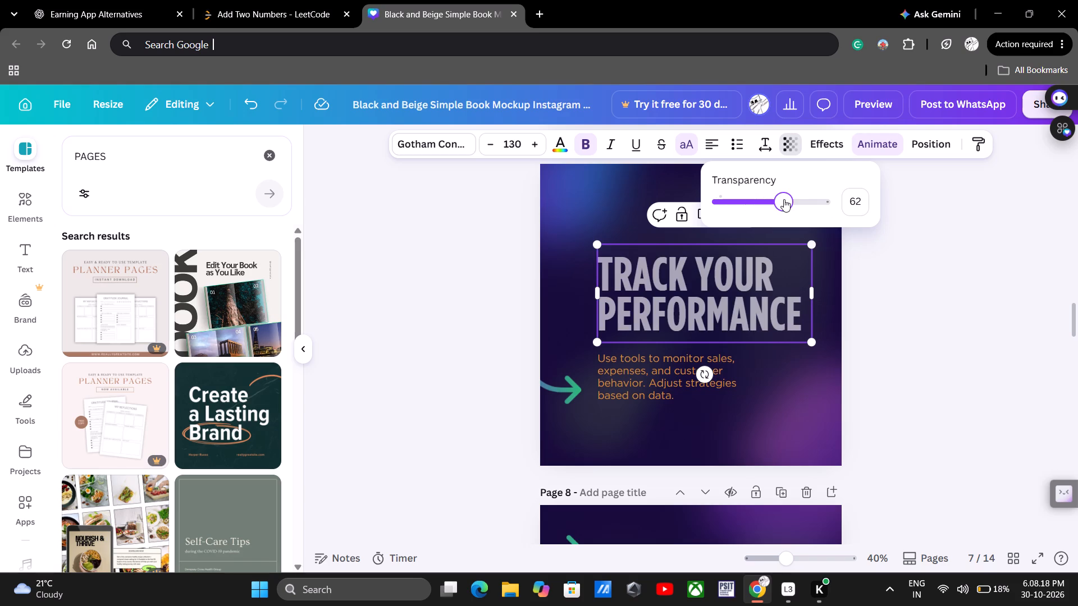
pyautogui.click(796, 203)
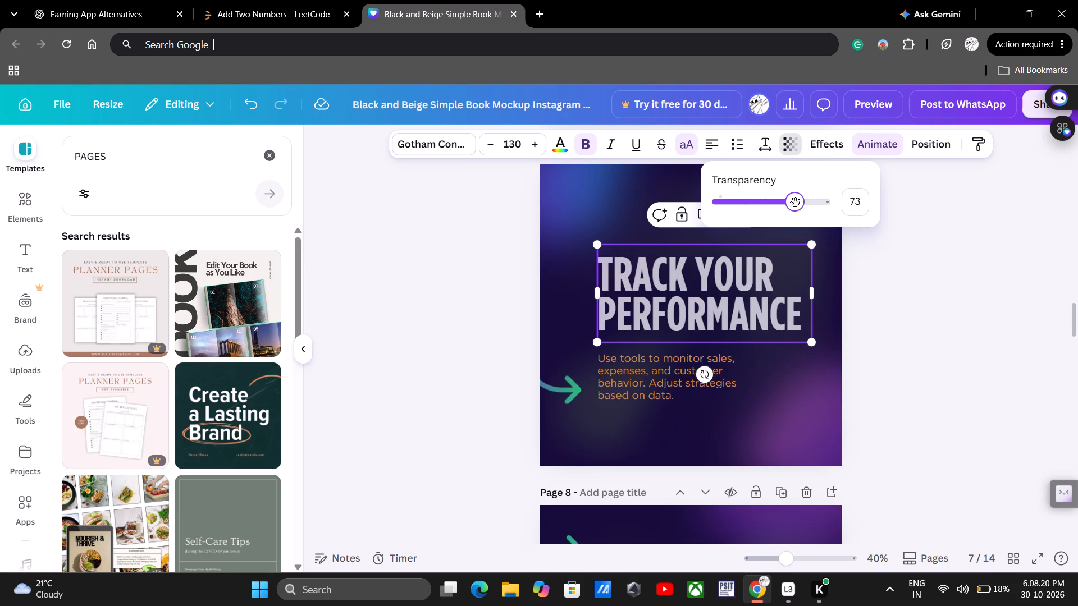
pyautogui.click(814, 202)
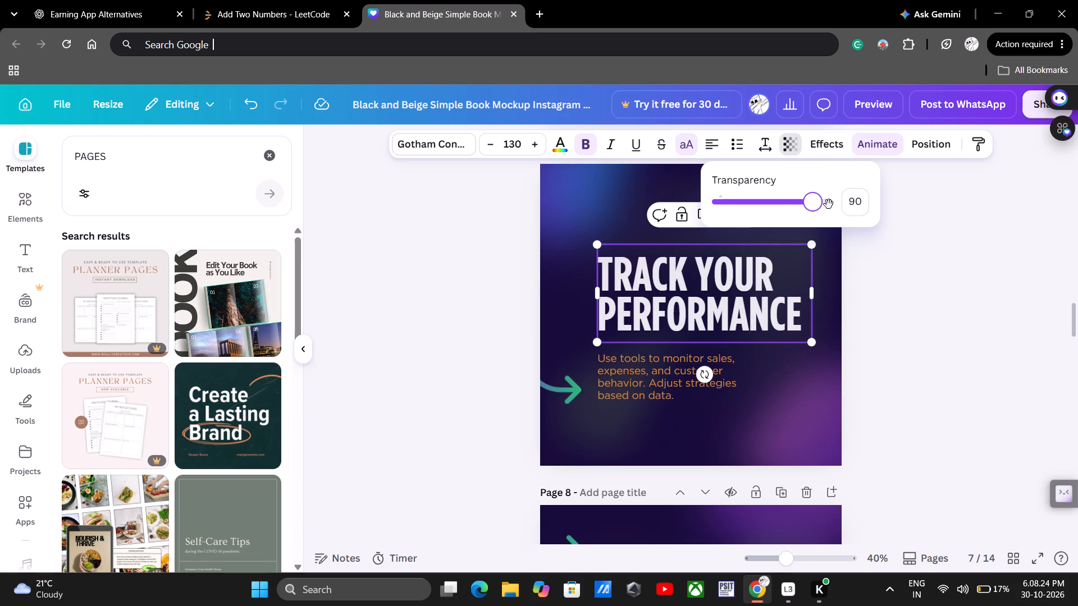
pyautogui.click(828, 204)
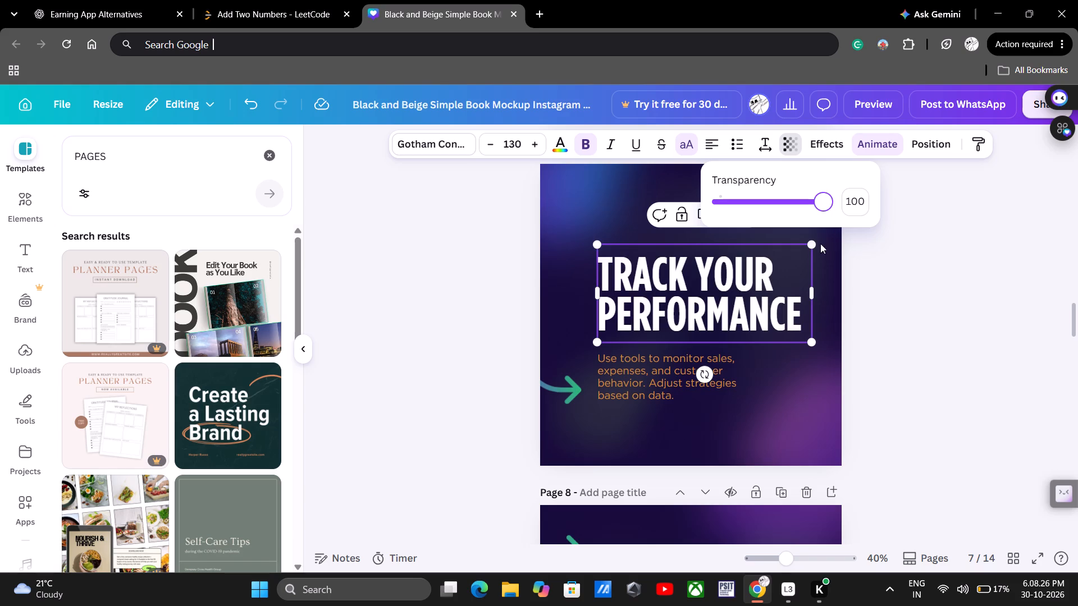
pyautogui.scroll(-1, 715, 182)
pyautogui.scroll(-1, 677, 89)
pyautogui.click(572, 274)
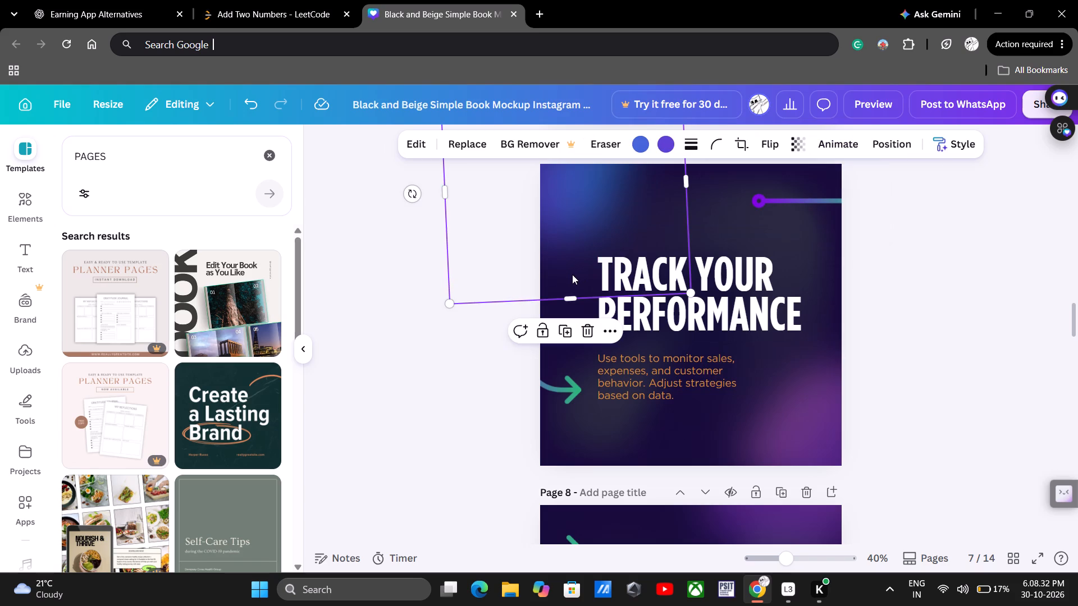
# Look through page 8, "Let's Grow Together!", examining its page title, heading, follow line, arrow and background.
pyautogui.scroll(-1, 698, 398)
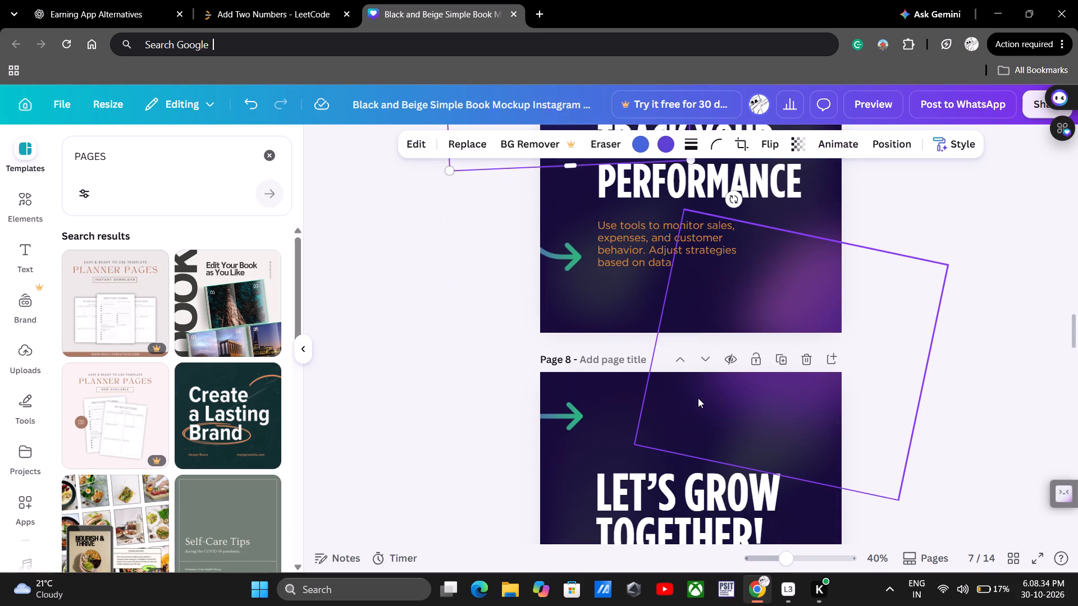
pyautogui.scroll(-2, 698, 398)
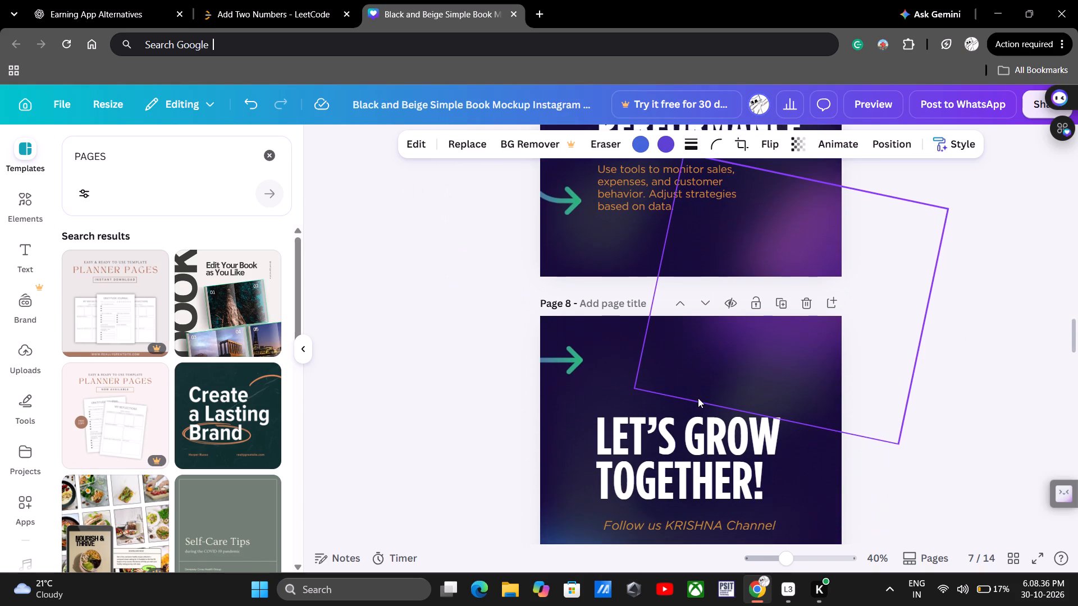
pyautogui.scroll(-2, 682, 355)
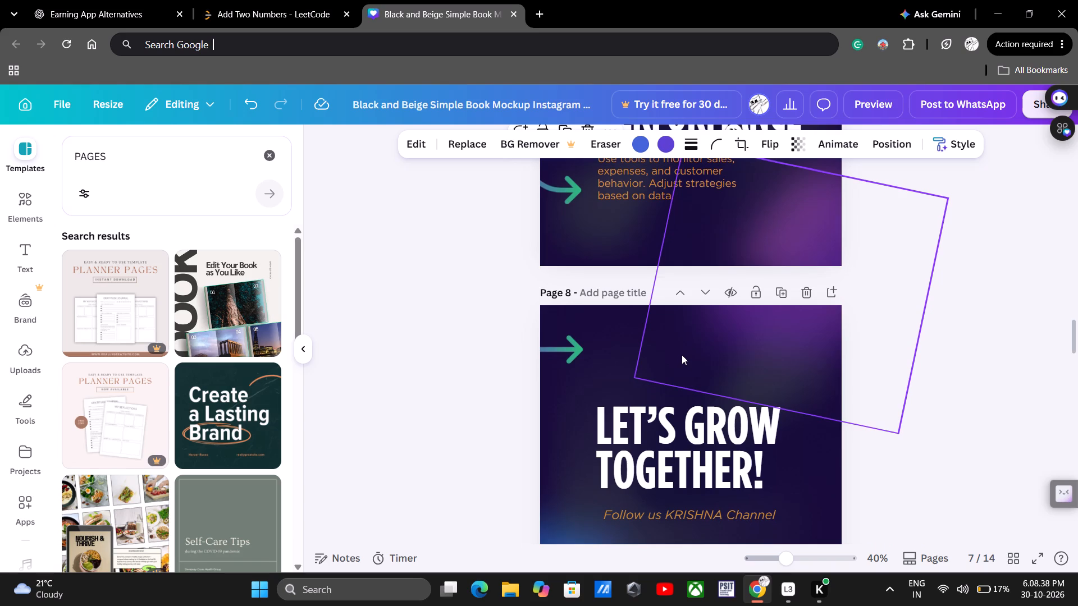
pyautogui.scroll(-2, 682, 355)
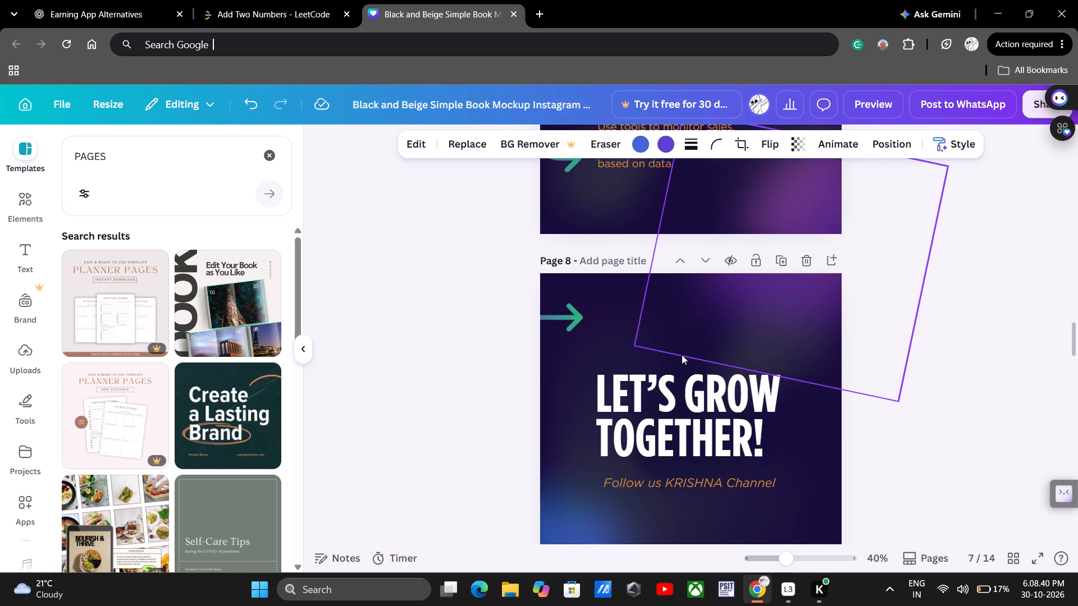
pyautogui.scroll(-2, 666, 310)
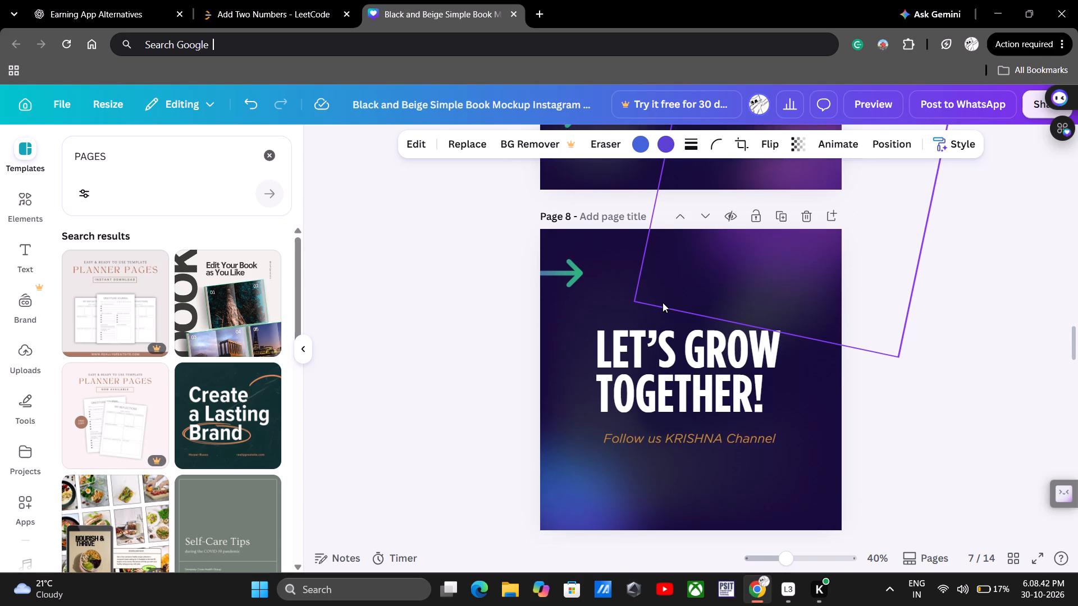
pyautogui.scroll(-1, 663, 302)
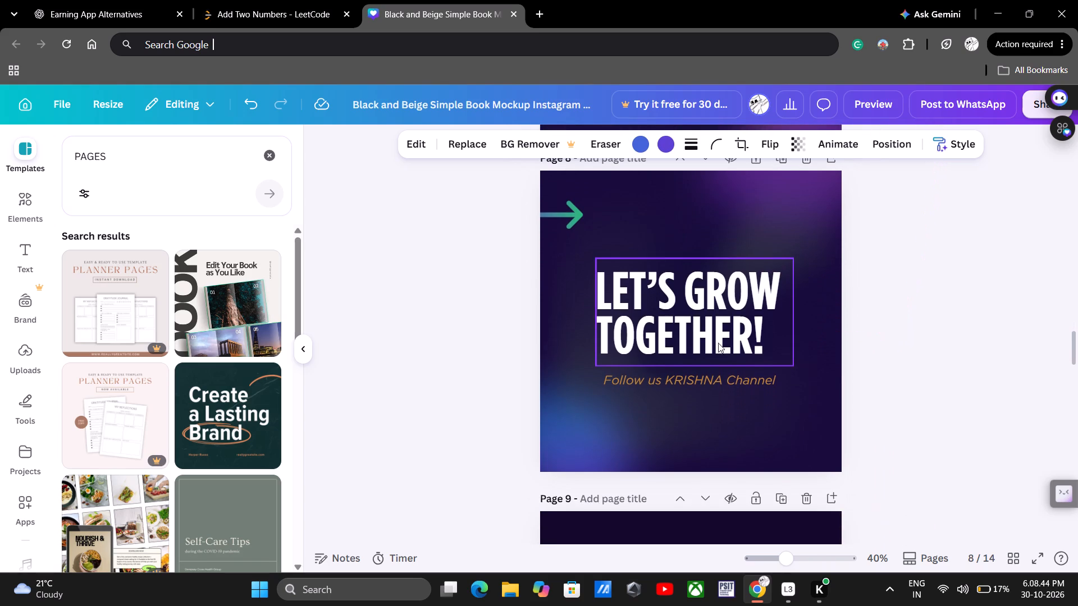
pyautogui.scroll(-1, 727, 412)
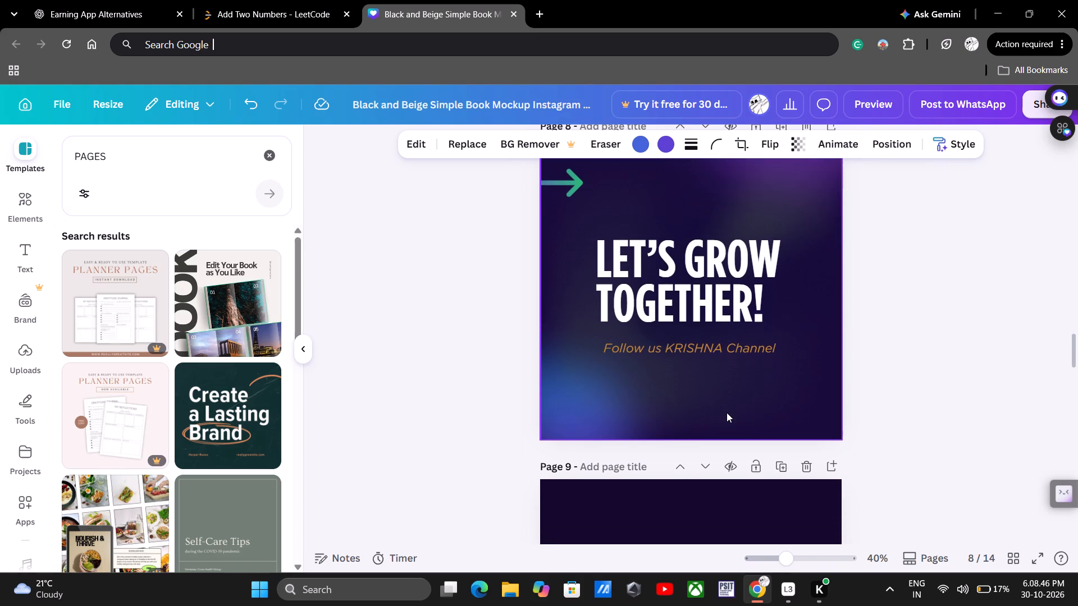
pyautogui.scroll(-1, 710, 346)
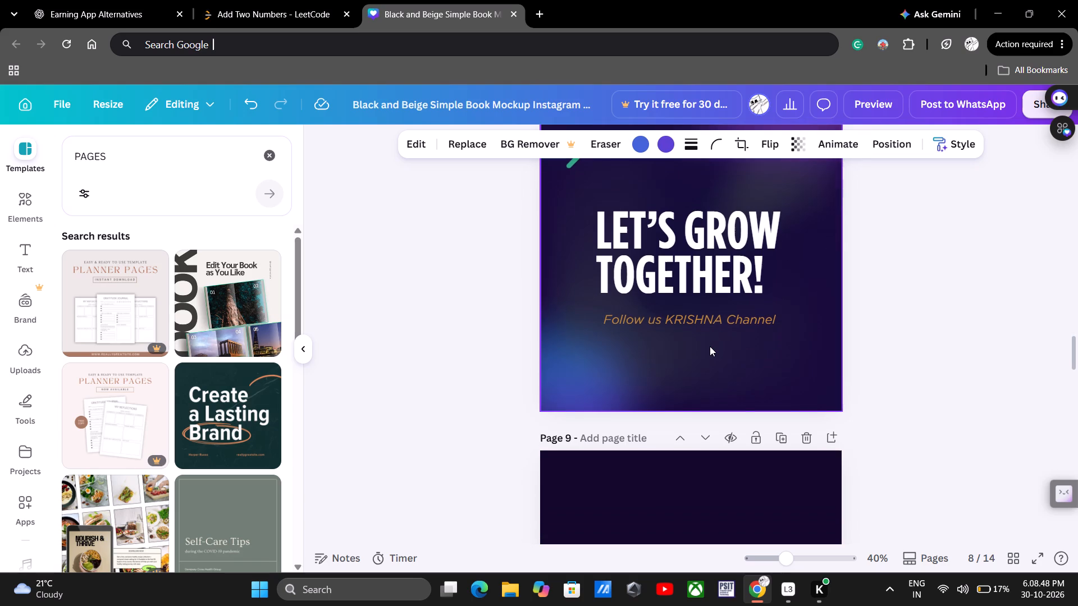
pyautogui.scroll(-2, 710, 346)
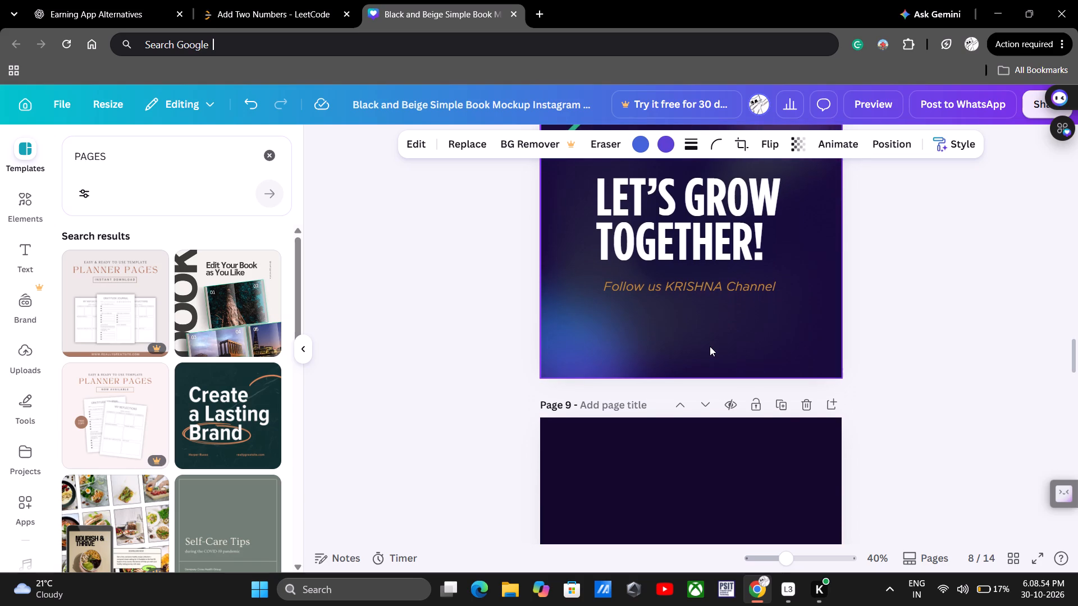
pyautogui.scroll(-1, 710, 346)
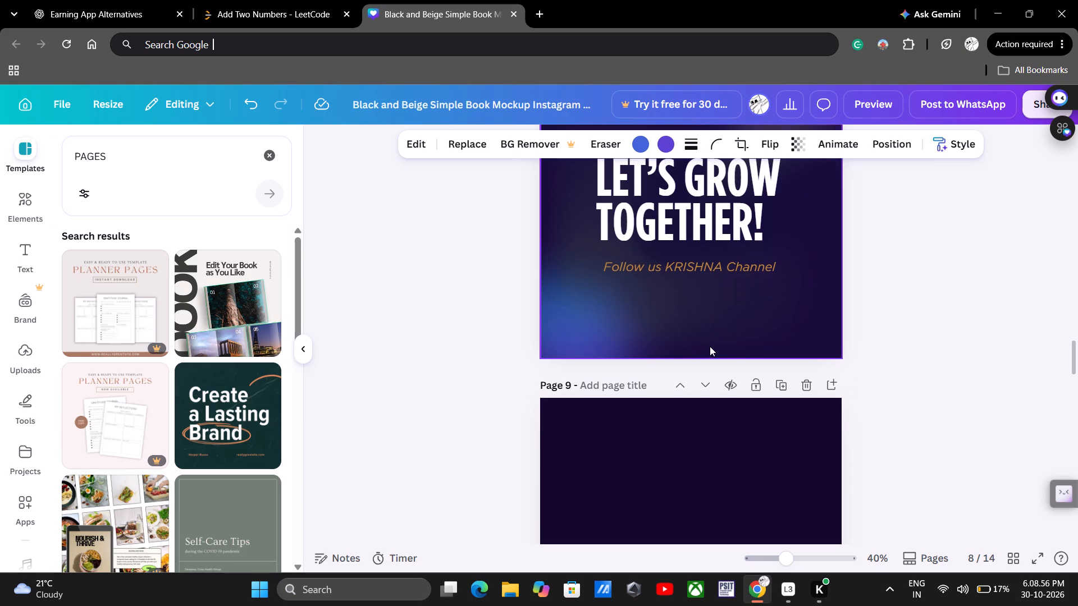
pyautogui.scroll(-2, 710, 346)
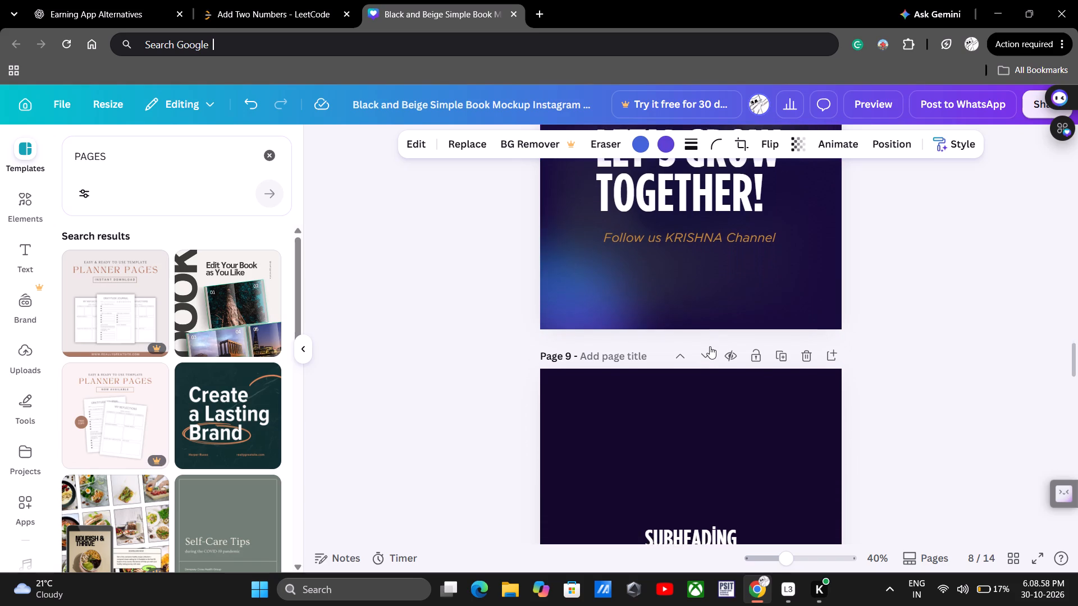
# Look through page 9 and the top of page 10, examining their page titles, headings and body text.
pyautogui.scroll(-1, 710, 346)
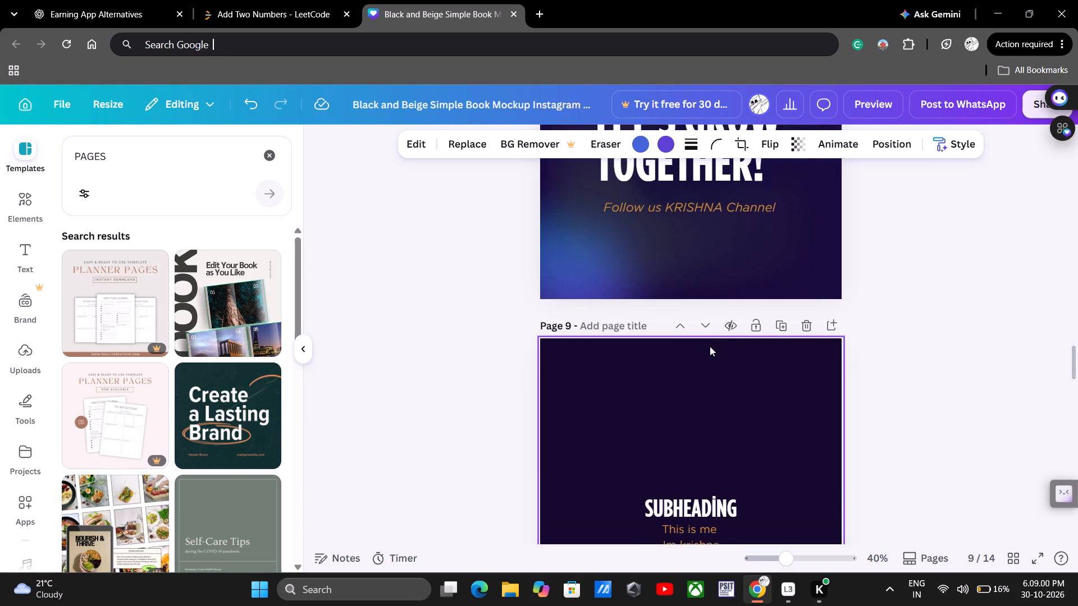
pyautogui.scroll(-2, 710, 346)
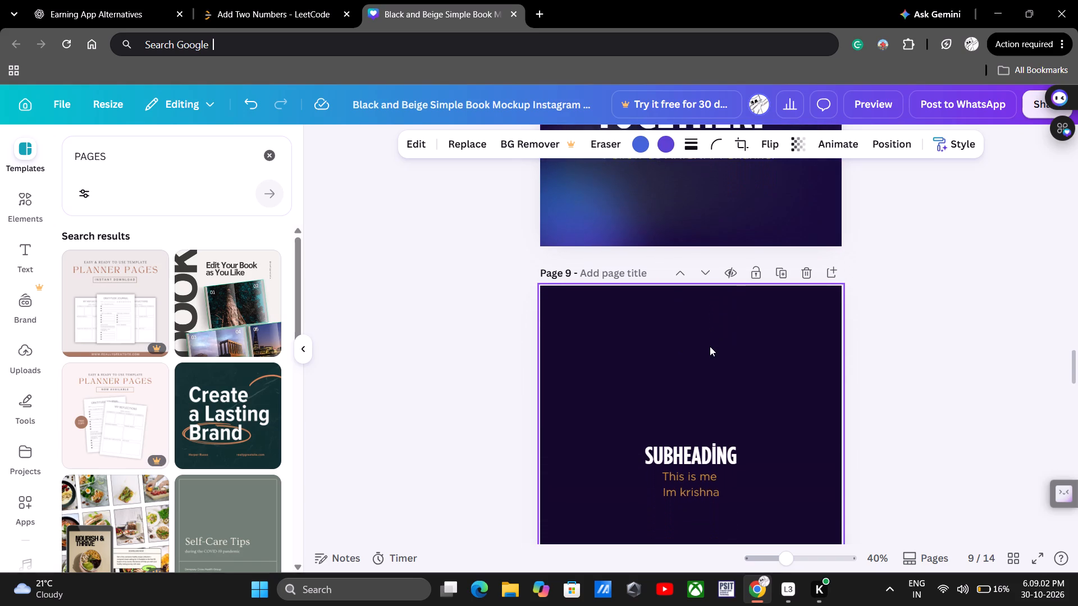
pyautogui.scroll(-2, 710, 346)
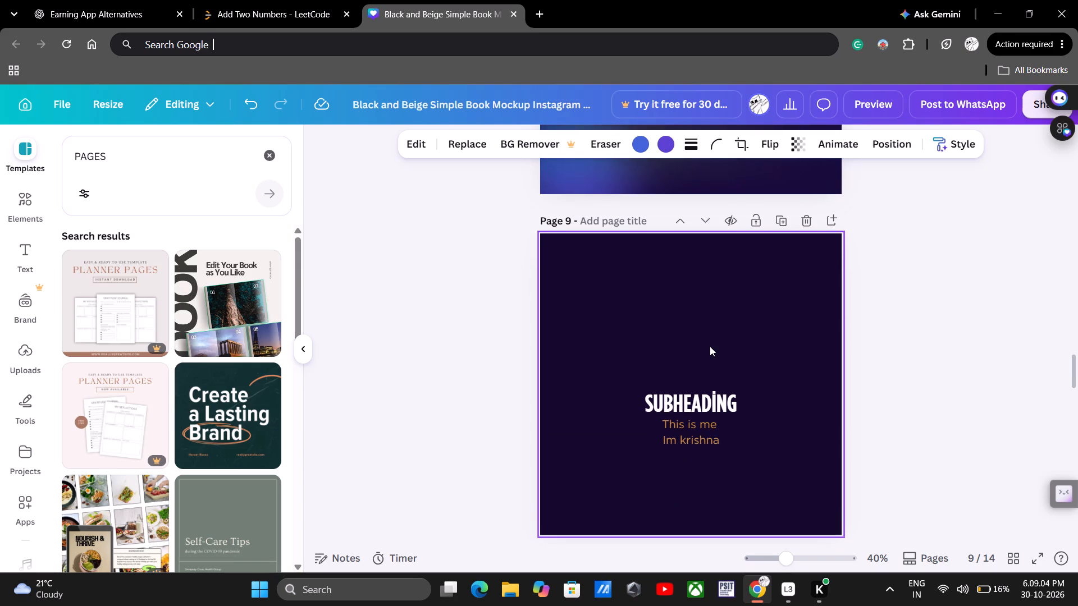
pyautogui.scroll(-1, 710, 346)
pyautogui.scroll(-2, 686, 278)
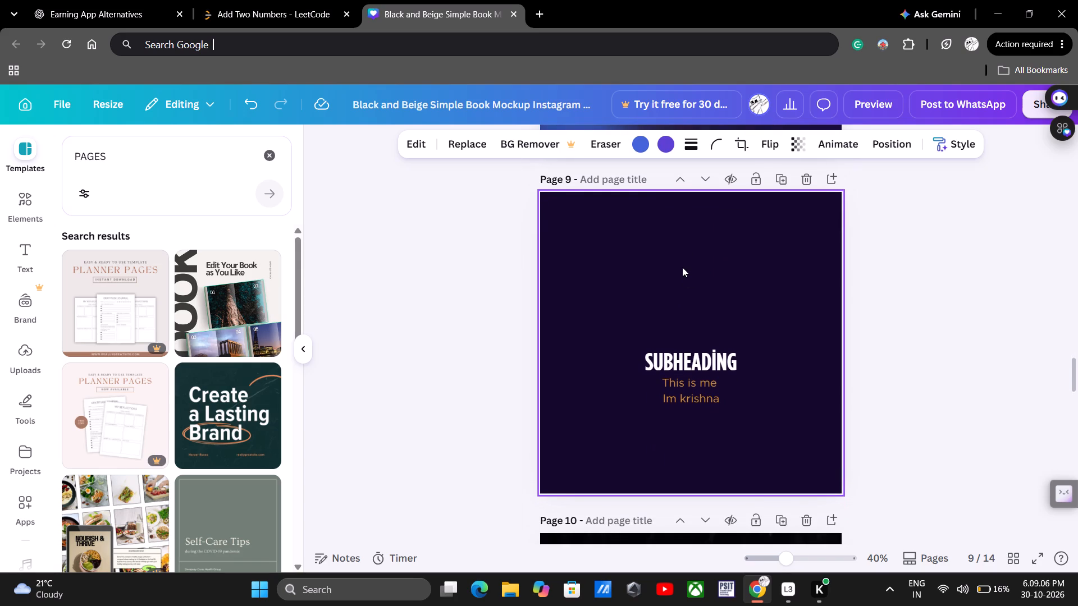
pyautogui.scroll(-2, 682, 267)
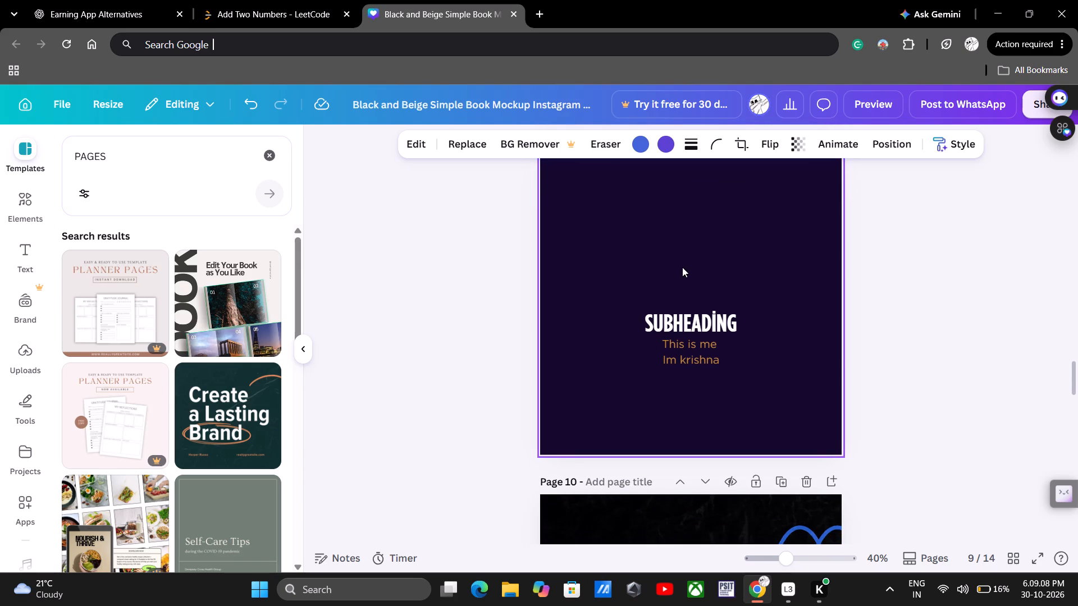
pyautogui.scroll(-1, 659, 190)
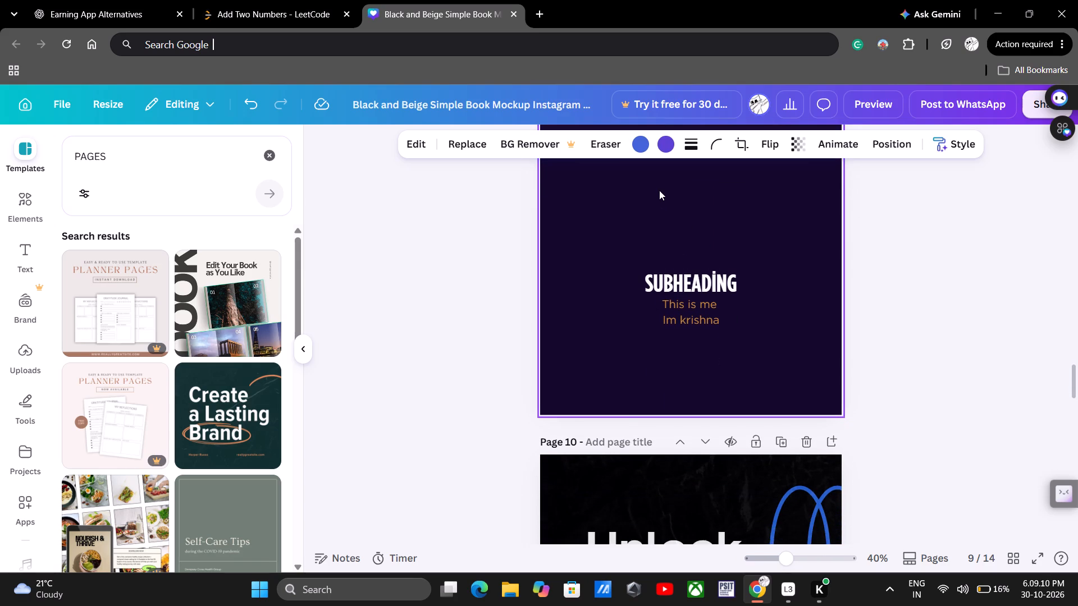
pyautogui.scroll(-1, 659, 190)
pyautogui.scroll(-1, 657, 142)
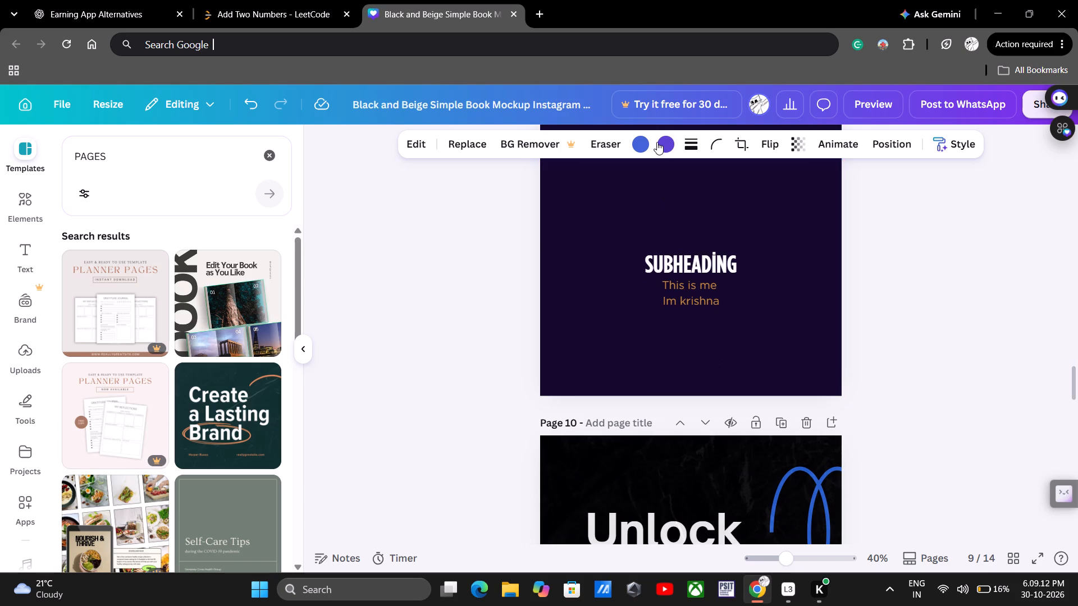
pyautogui.scroll(-2, 657, 142)
# Open the title of page 10, the "Unlock" page, for editing.
pyautogui.click(592, 424)
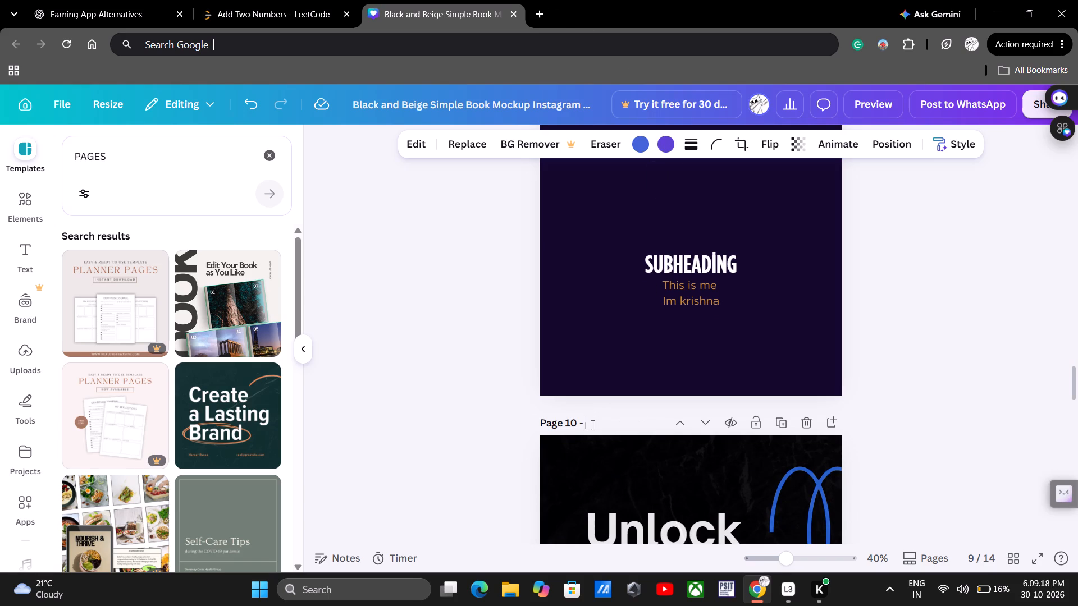
# Enter G as the title of page 10.
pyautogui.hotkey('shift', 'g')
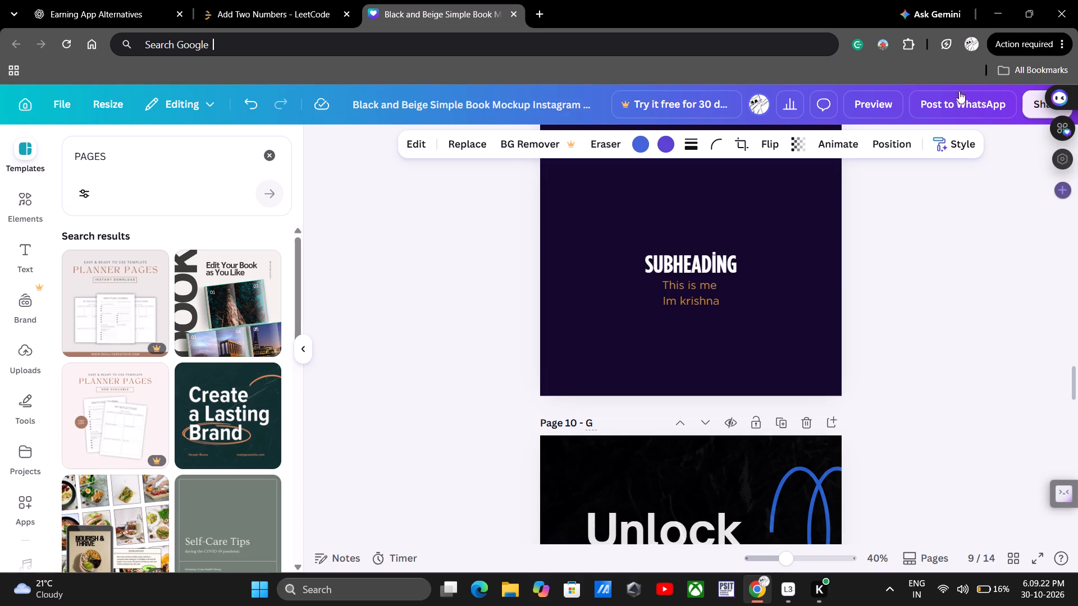
# View the design's visit analytics and close them.
pyautogui.click(793, 96)
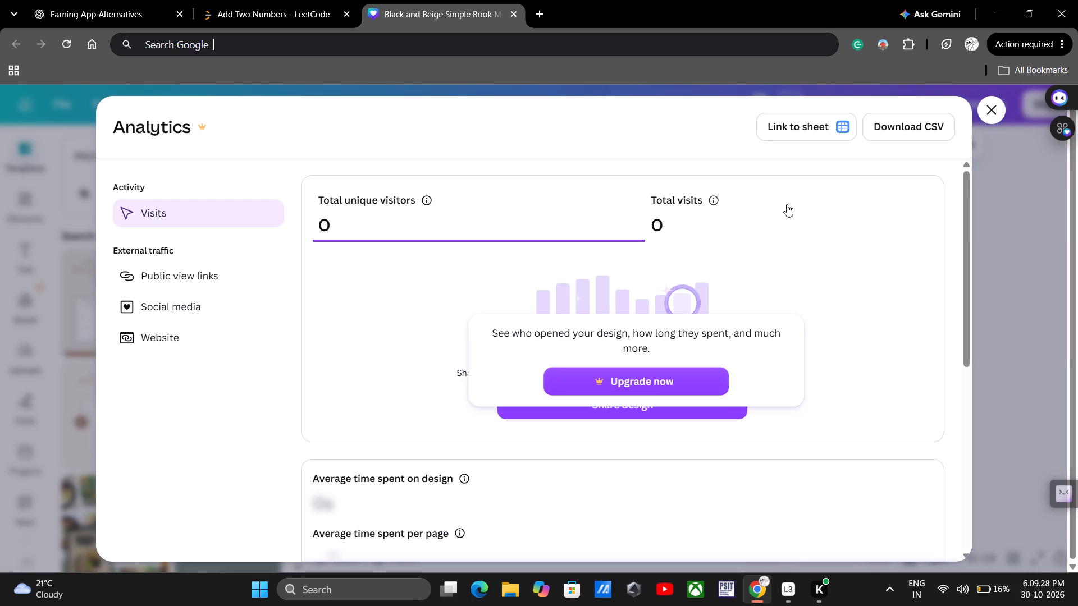
pyautogui.click(995, 107)
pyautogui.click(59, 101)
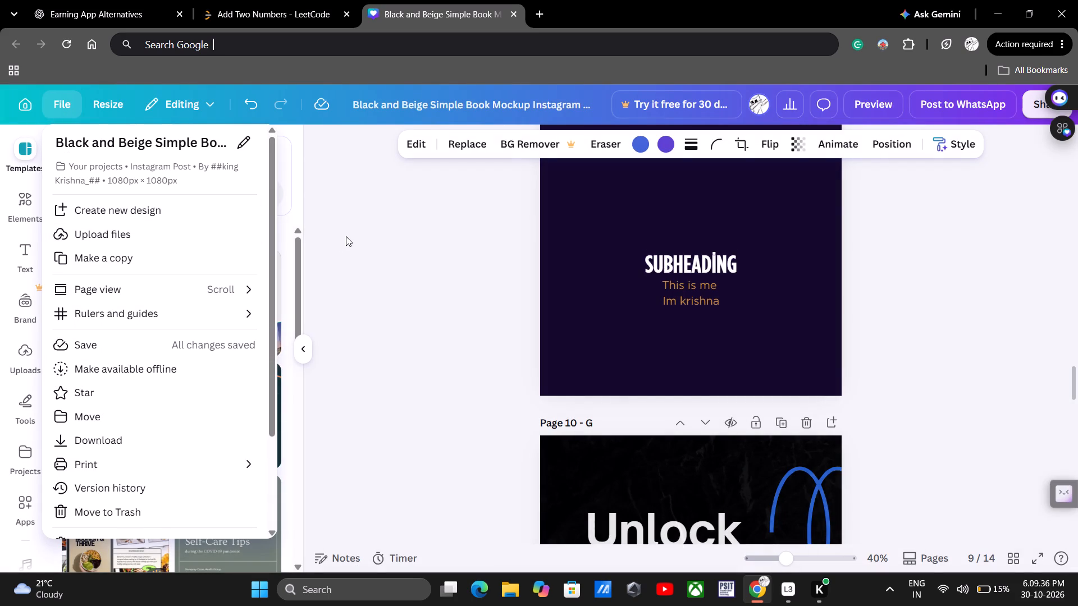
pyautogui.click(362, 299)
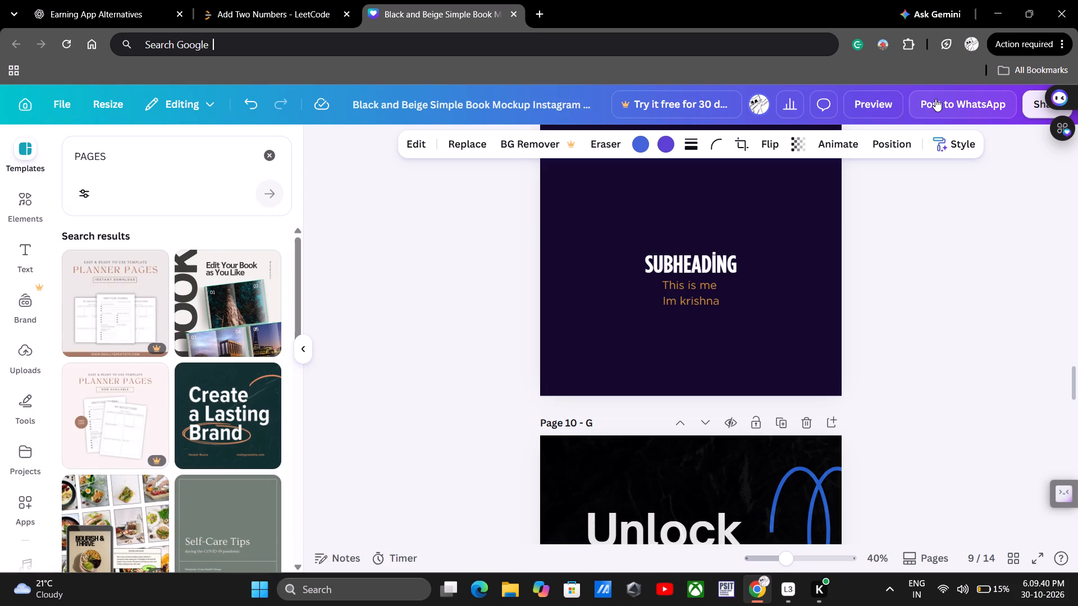
# Open the WhatsApp sharing option for the design.
pyautogui.click(963, 99)
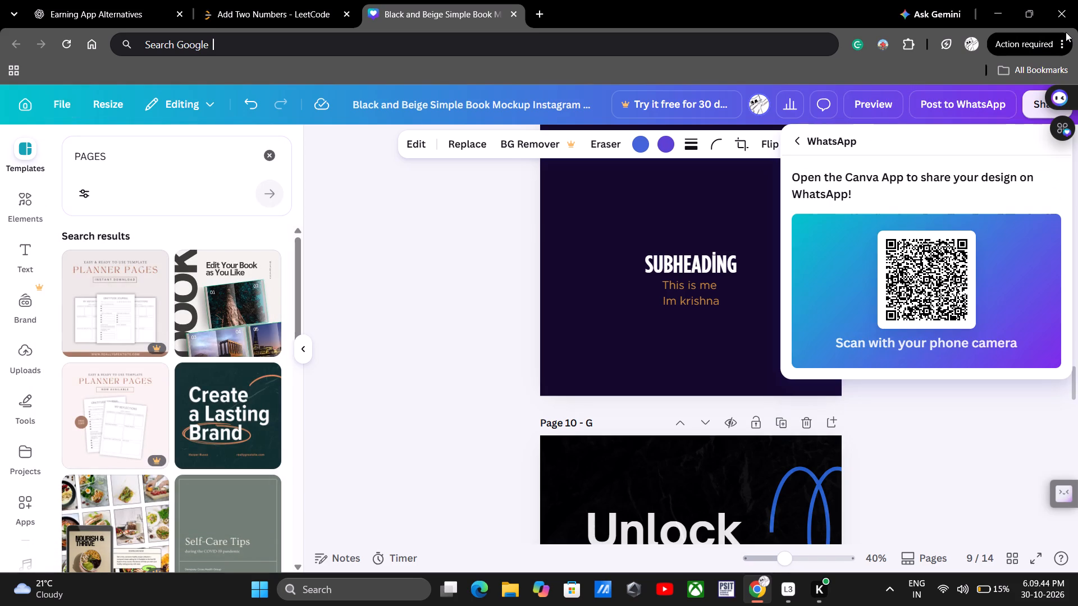
# Close the browser window.
pyautogui.click(1064, 18)
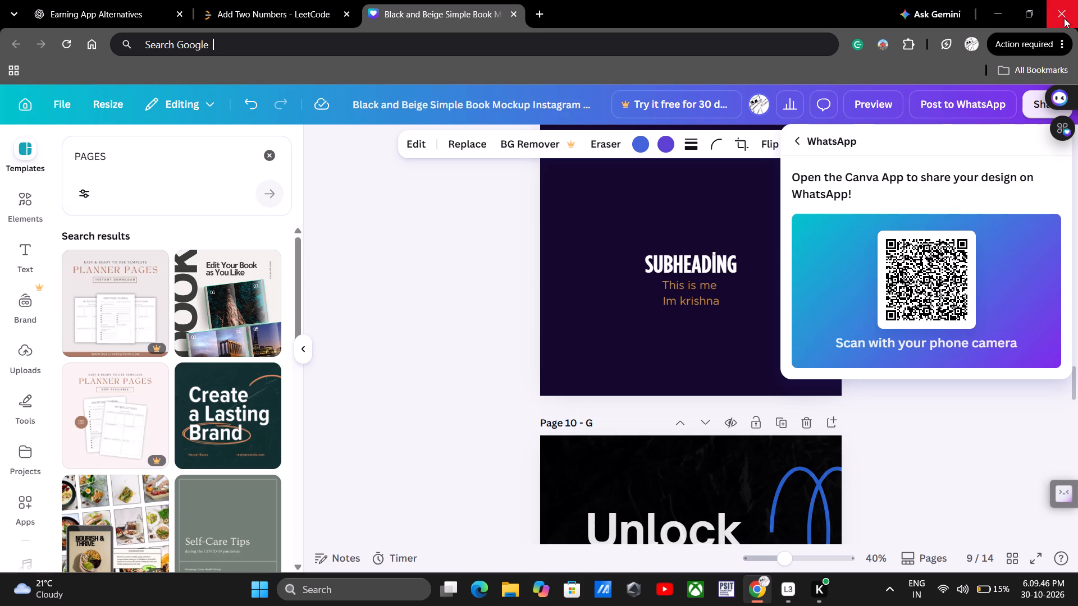